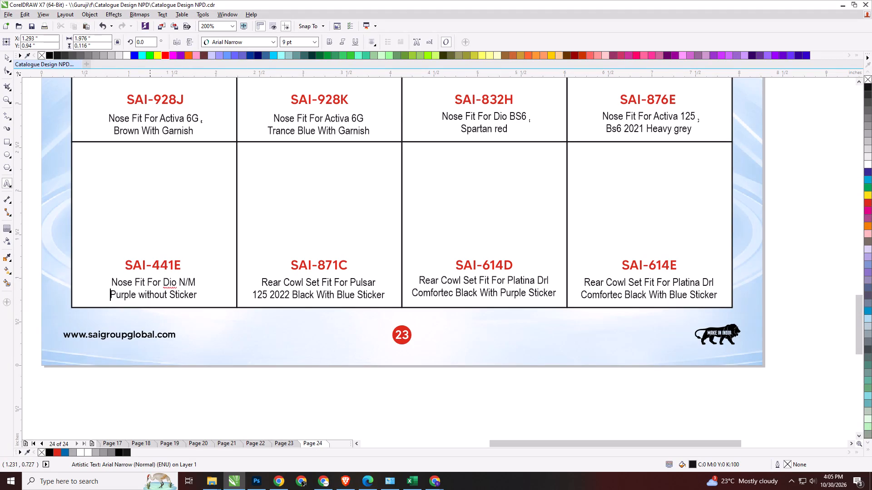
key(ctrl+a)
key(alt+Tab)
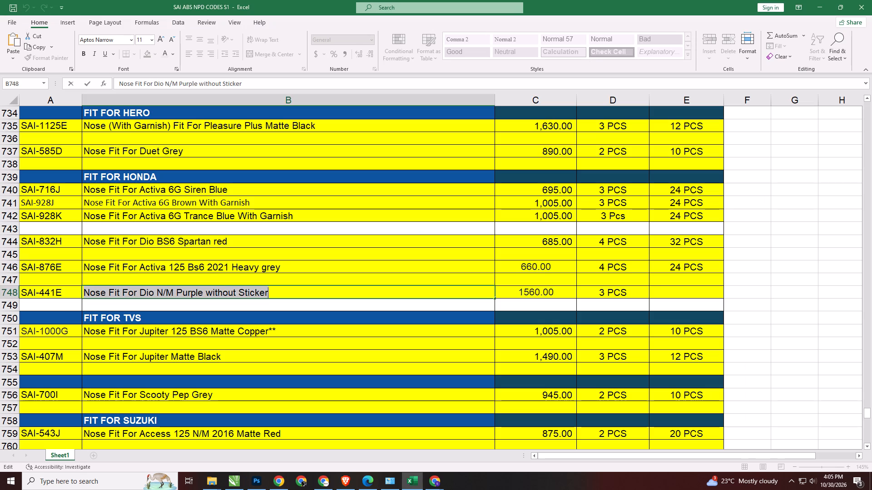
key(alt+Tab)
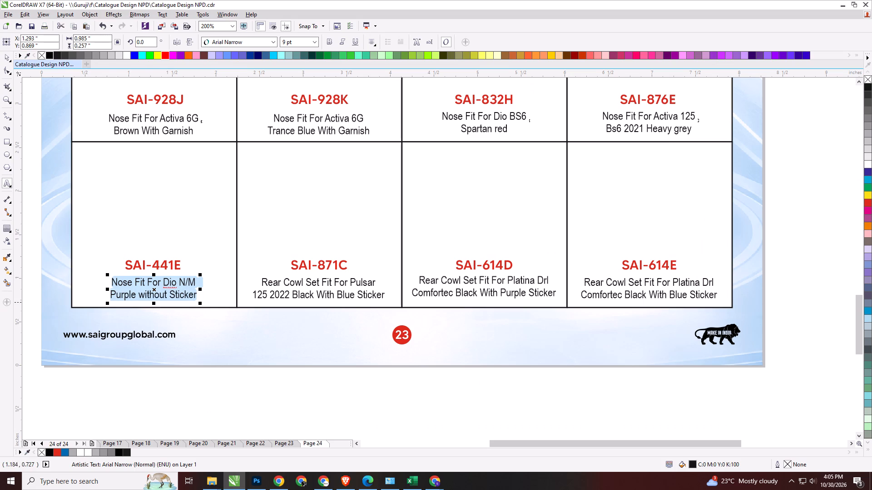
Replace the product code SAI-871C in the bottom row with SAI-1000G, copied from the Excel code list.
key(alt+Tab)
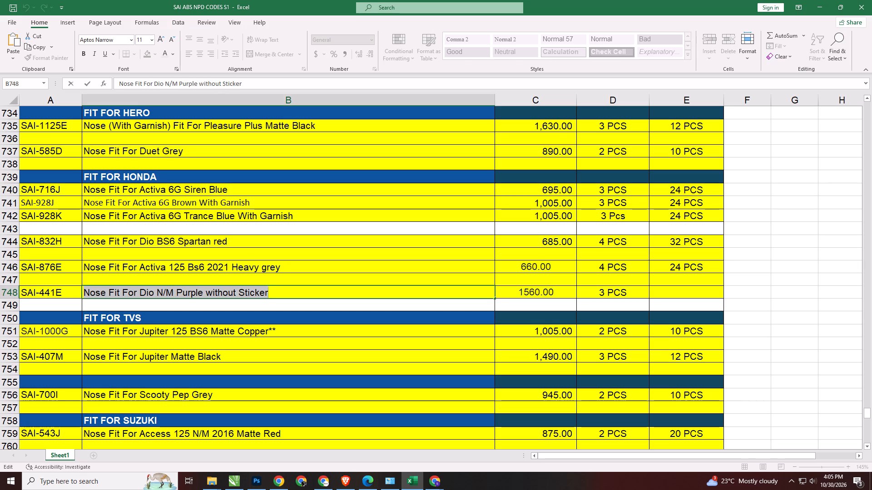
double_click(68, 330)
key(ctrl+a)
key(ctrl+c)
key(alt+Tab)
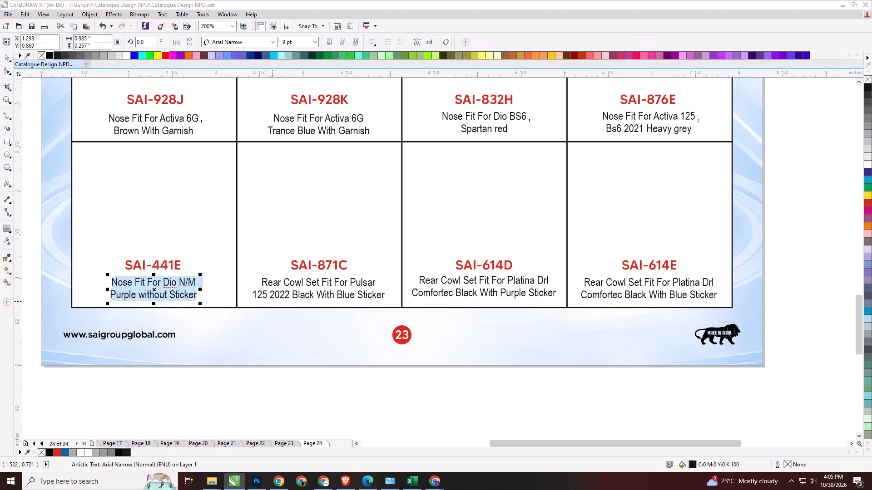
click(328, 269)
key(ctrl+a)
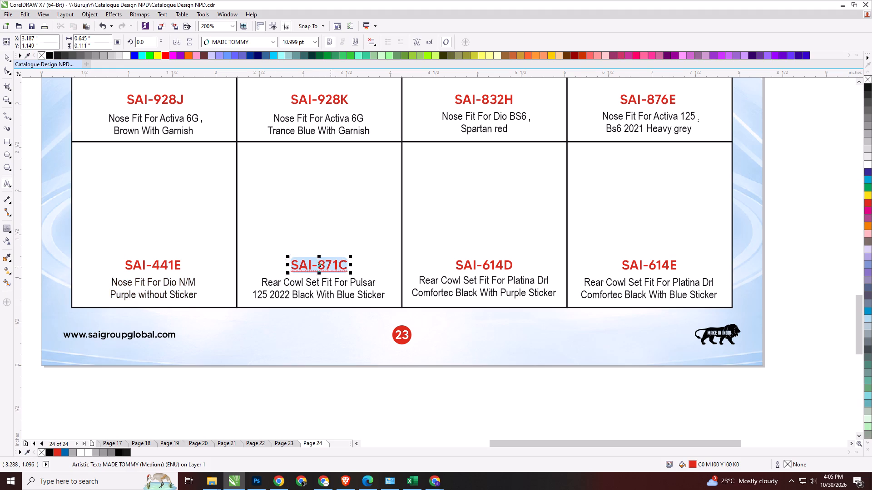
key(ctrl+v)
Replace the product code SAI-614D in the bottom row with SAI-407M, copied from the Excel code list.
click(475, 266)
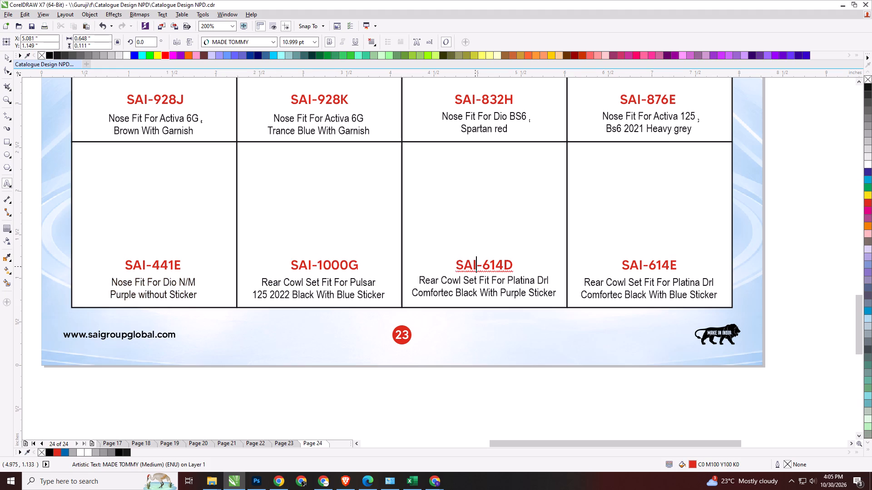
key(ctrl+a)
key(alt+Tab)
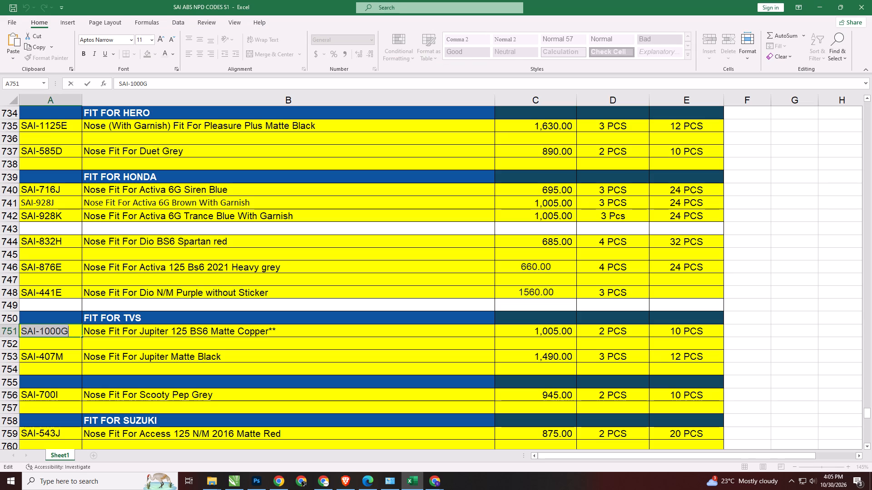
double_click(61, 360)
key(ctrl+a)
key(ctrl+c)
key(alt+Tab)
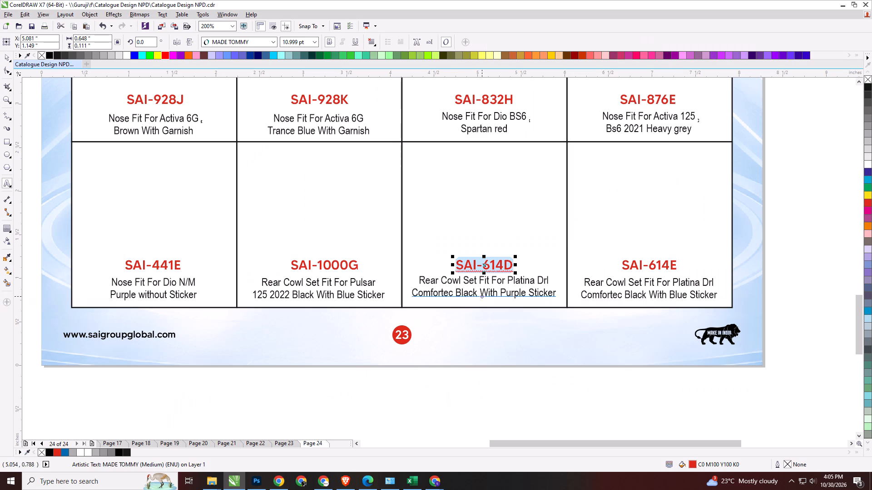
key(ctrl+v)
Replace the product code SAI-614E in the bottom row with SAI-700I, copied from the Excel code list.
click(649, 266)
key(ctrl+a)
key(alt+Tab)
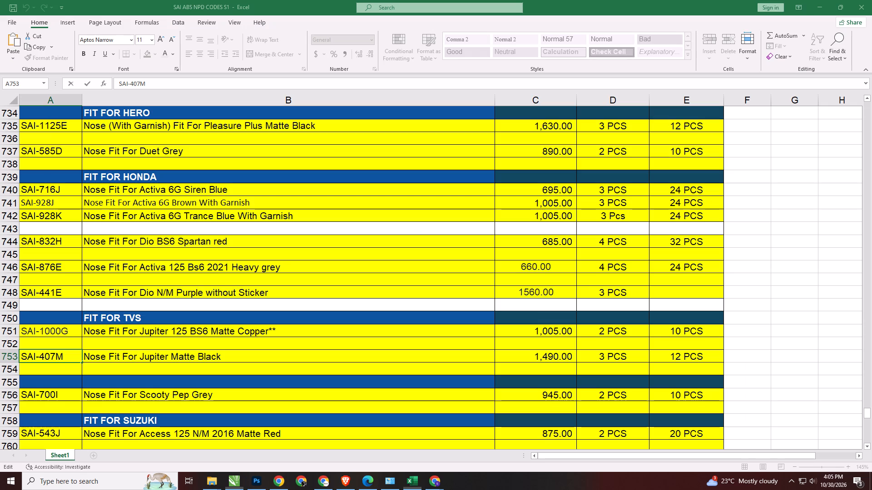
double_click(59, 397)
key(ctrl+a)
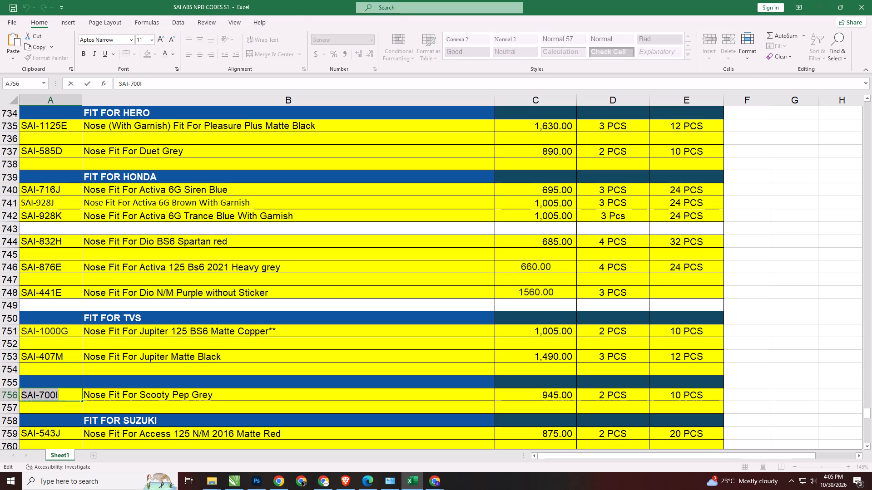
key(ctrl+c)
key(alt+Tab)
key(ctrl+v)
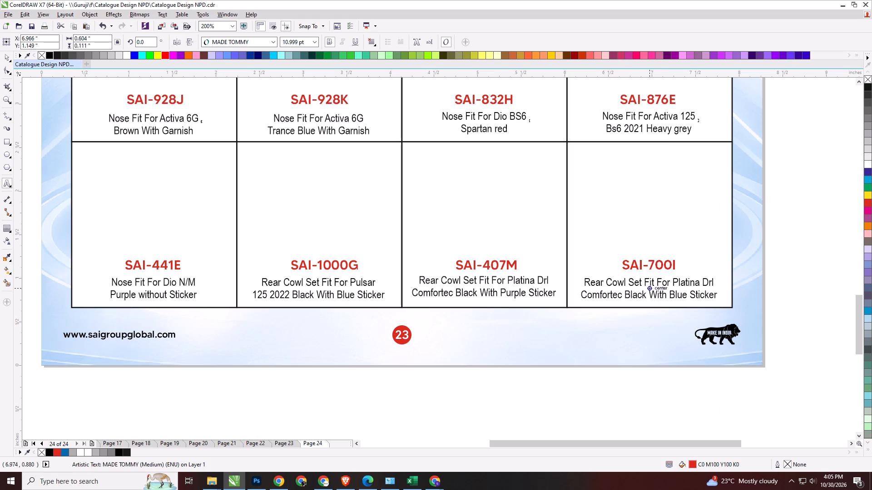
Replace the description under SAI-700I with "Nose Fit For Scooty Pep Grey" from Excel, breaking the line before "Pep".
click(616, 287)
key(ctrl+a)
key(alt+Tab)
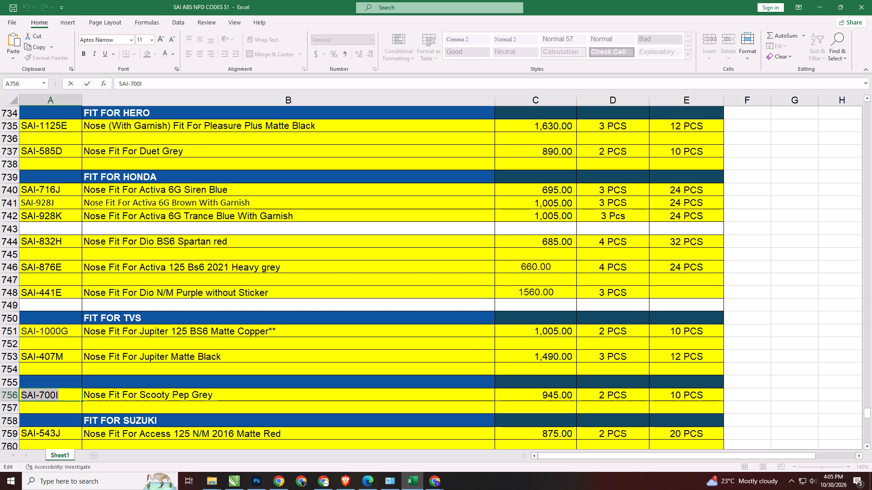
double_click(149, 396)
key(ctrl+a)
key(ctrl+c)
key(alt+Tab)
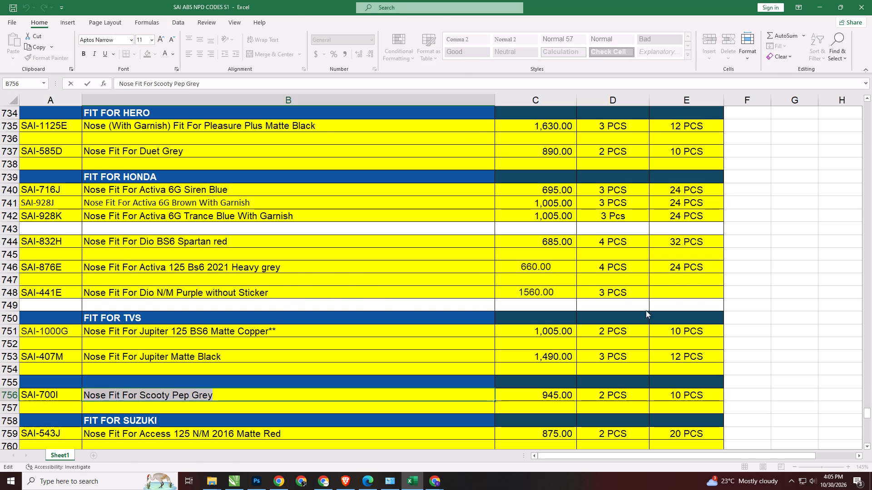
key(ctrl+v)
click(673, 284)
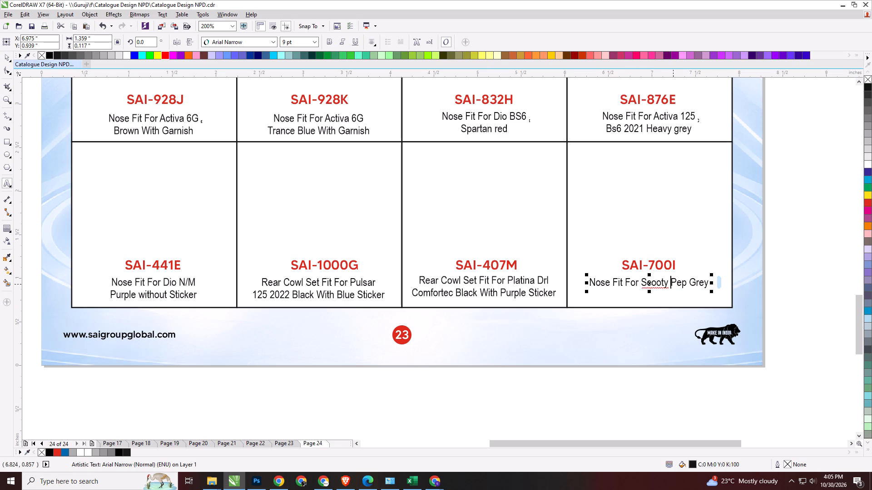
key(Return)
Replace the description under SAI-407M with "Nose Fit For Jupiter Matte Black" from Excel, breaking the line before "Matte".
click(496, 297)
key(ctrl+a)
key(alt+Tab)
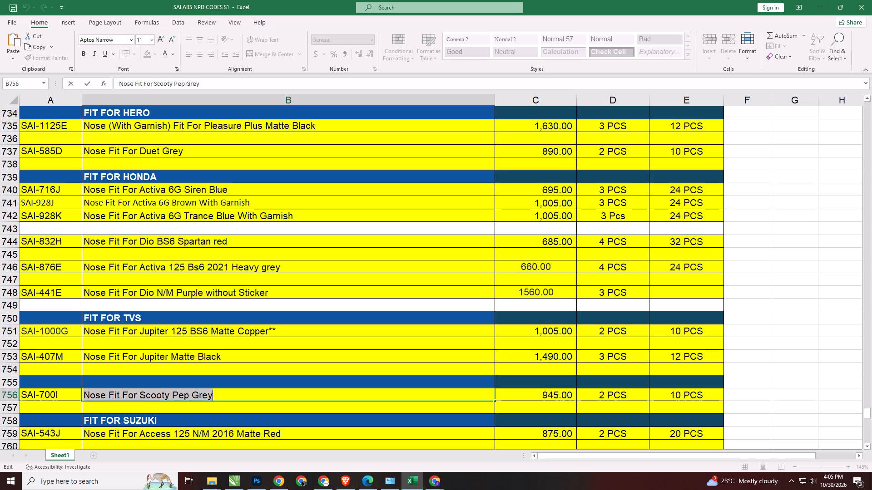
double_click(151, 358)
key(ctrl+a)
key(ctrl+c)
key(alt+Tab)
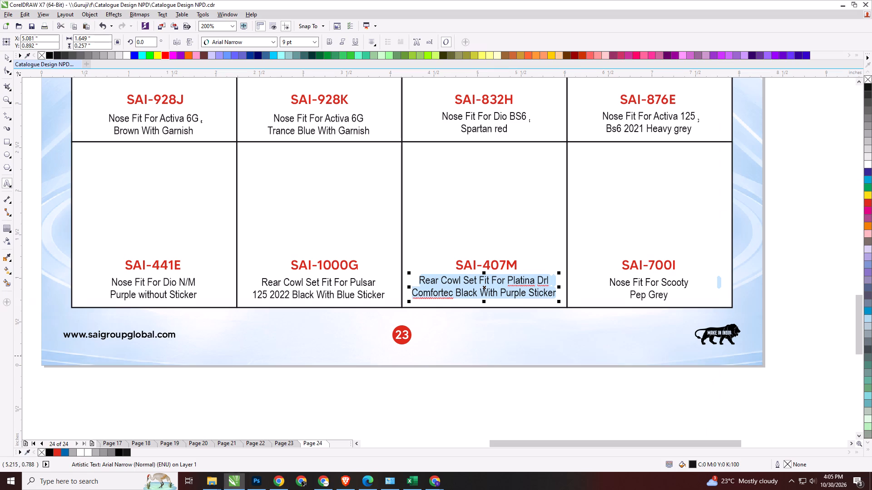
key(ctrl+v)
click(501, 283)
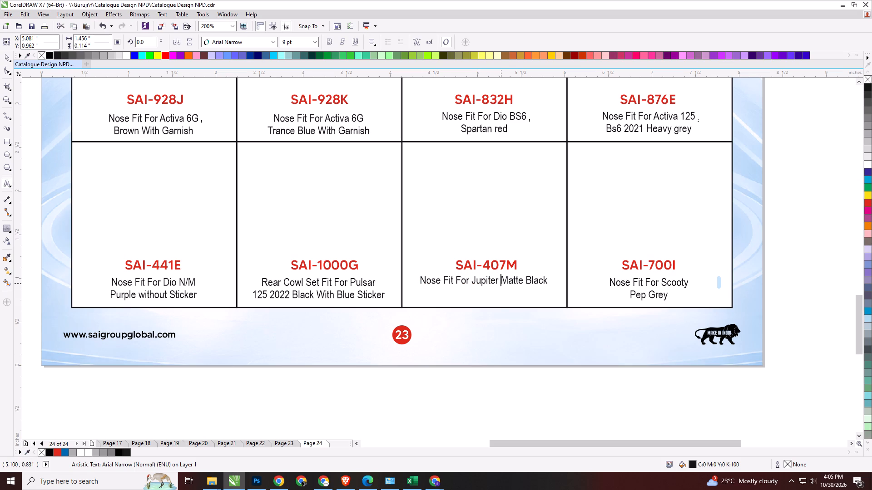
key(Return)
Replace the description under SAI-1000G with Excel's "Nose Fit For Jupiter 125 BS6 Matte Copper", breaking before "Matte" and removing the trailing asterisks.
click(336, 284)
key(ctrl+a)
key(alt+Tab)
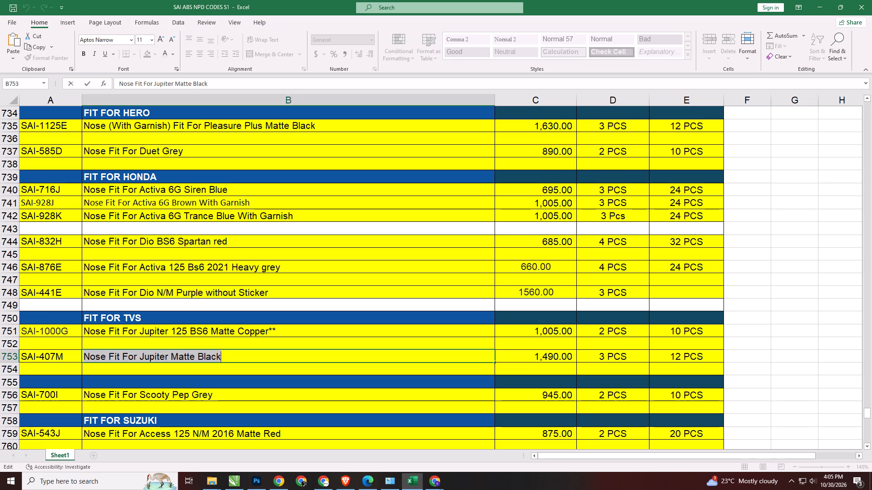
double_click(156, 332)
key(ctrl+a)
key(ctrl+c)
key(alt+Tab)
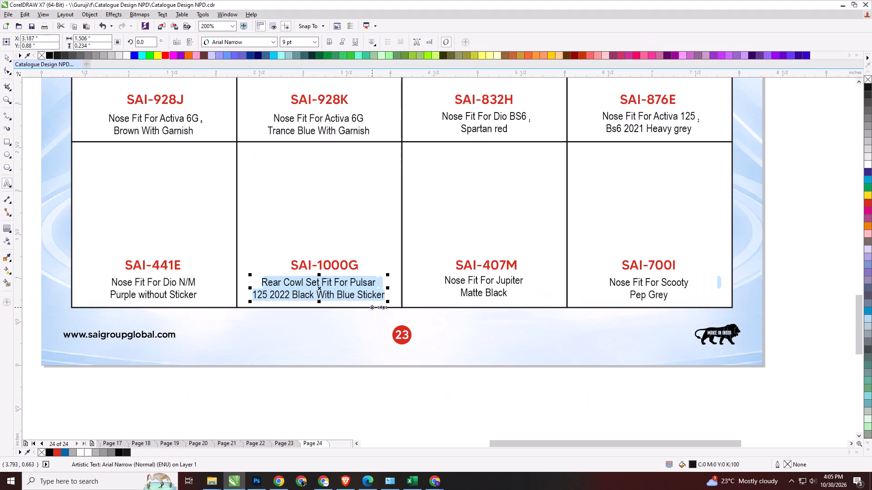
key(ctrl+v)
click(349, 284)
key(Return)
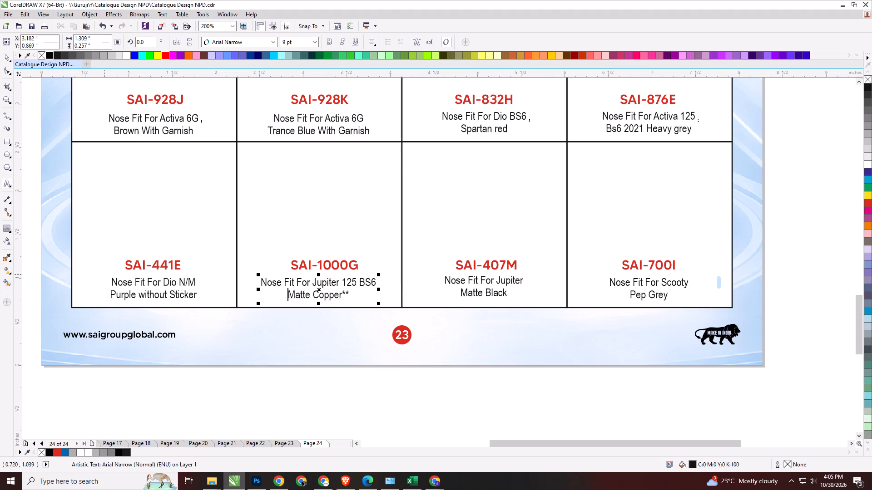
click(349, 296)
key(BackSpace)
key(BackSpace)
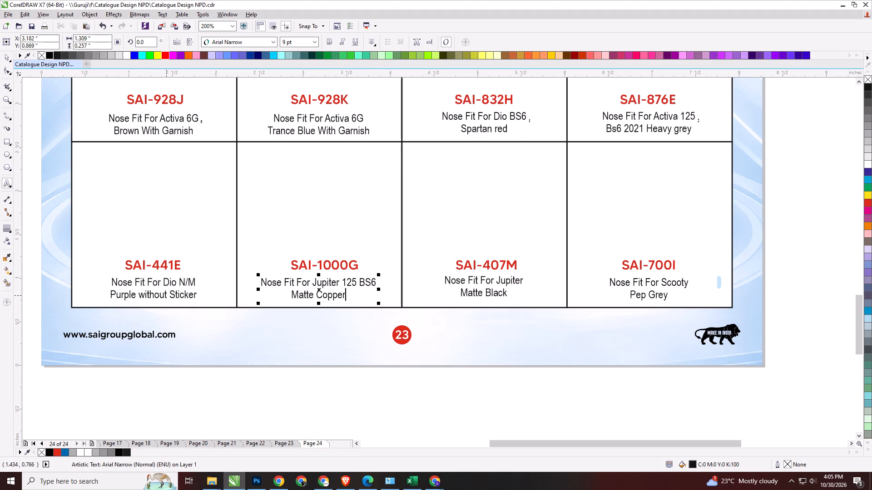
Check the catalogue's bottom-row entries, starting with the SAI-441E description, against their rows in the Excel list.
click(166, 295)
key(ctrl+a)
key(alt+Tab)
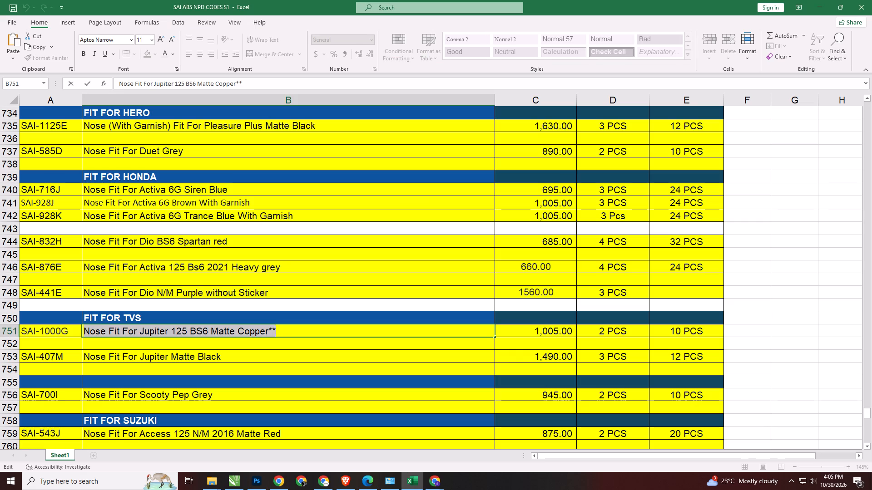
click(131, 294)
key(alt+Tab)
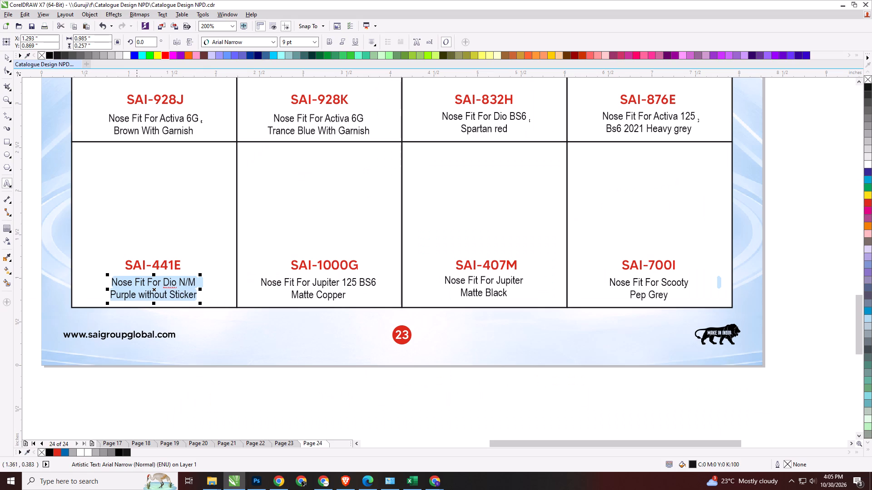
key(alt+Tab)
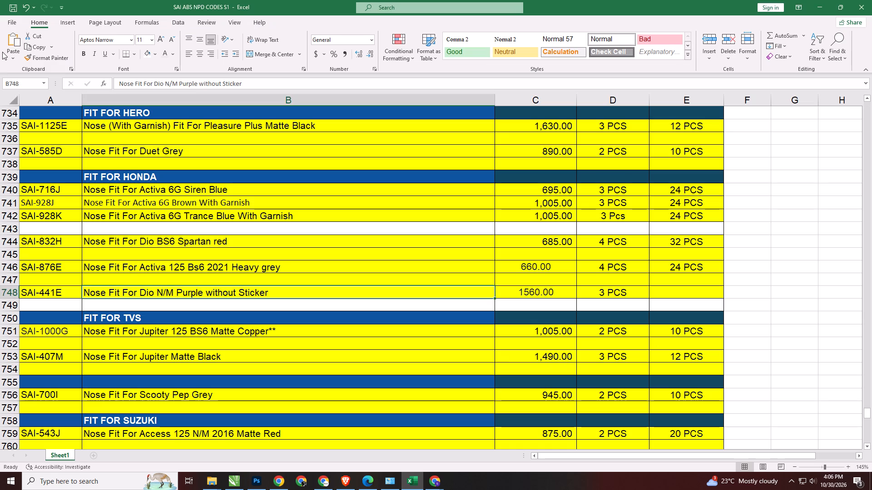
click(96, 358)
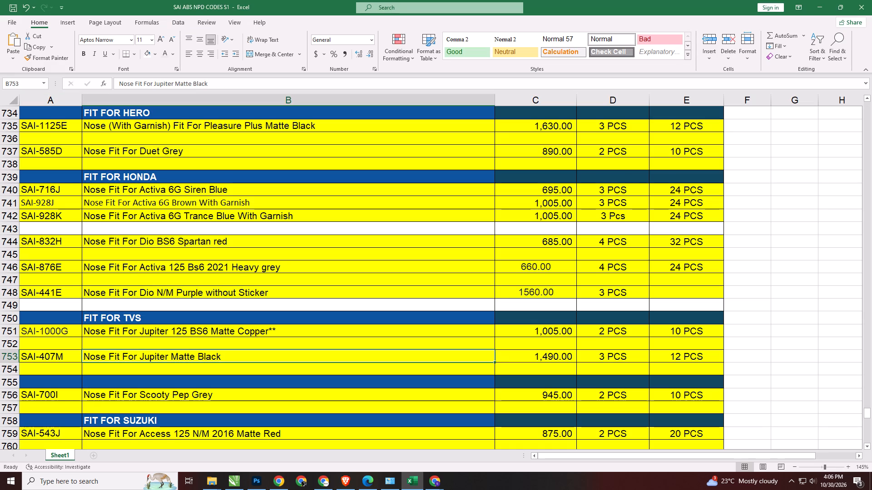
key(alt+Tab)
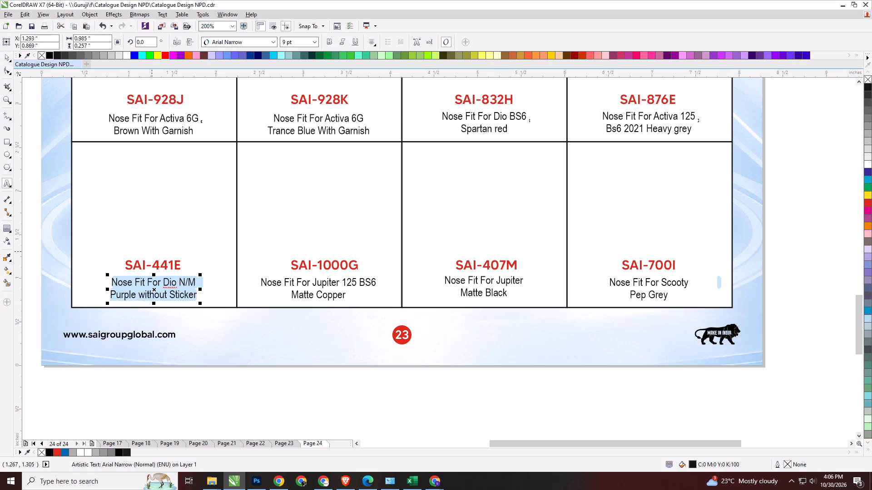
click(7, 57)
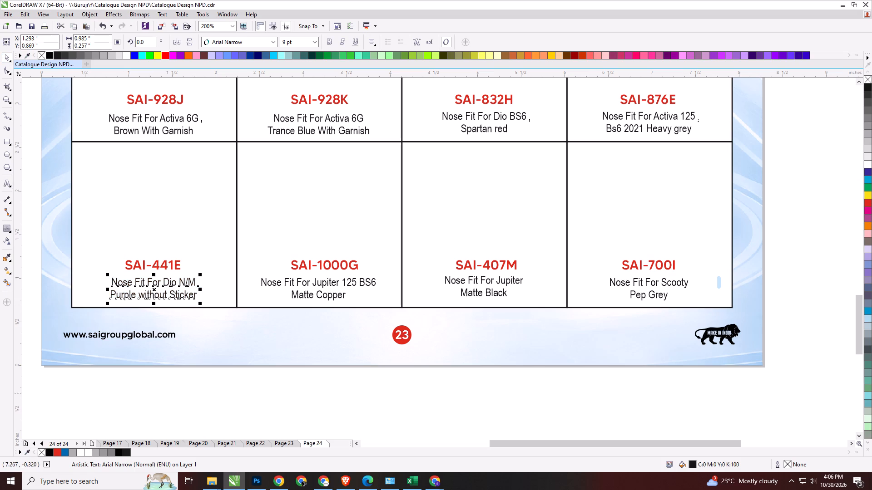
click(694, 394)
scroll(472, 391, down, 1)
Locate the SAI-543J entry under FIT FOR SUZUKI in the Excel list and select its description text.
key(alt+Tab)
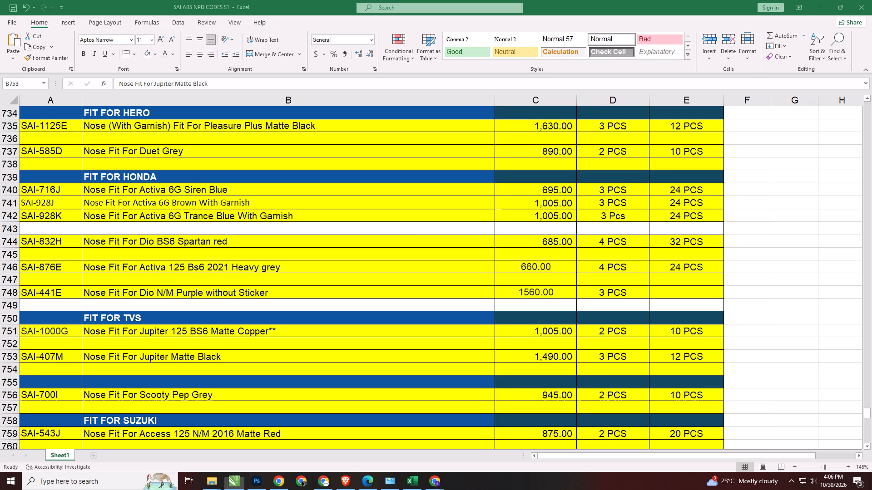
click(107, 400)
scroll(108, 400, down, 3)
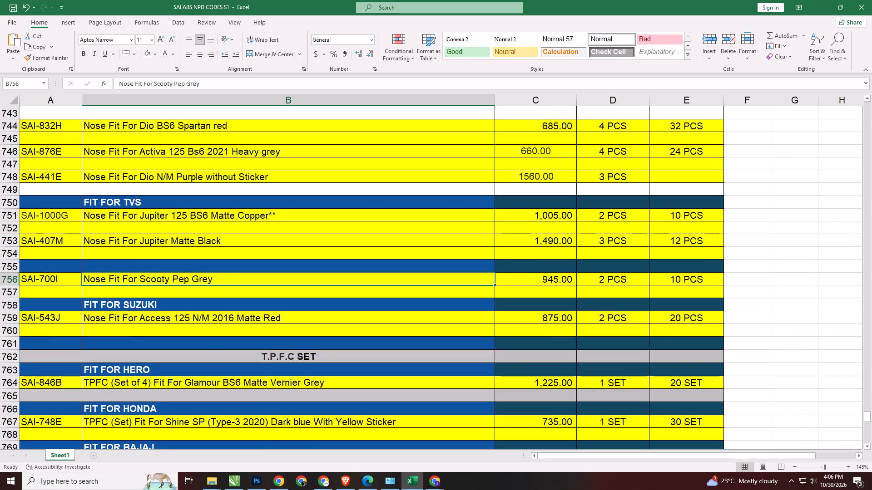
double_click(161, 320)
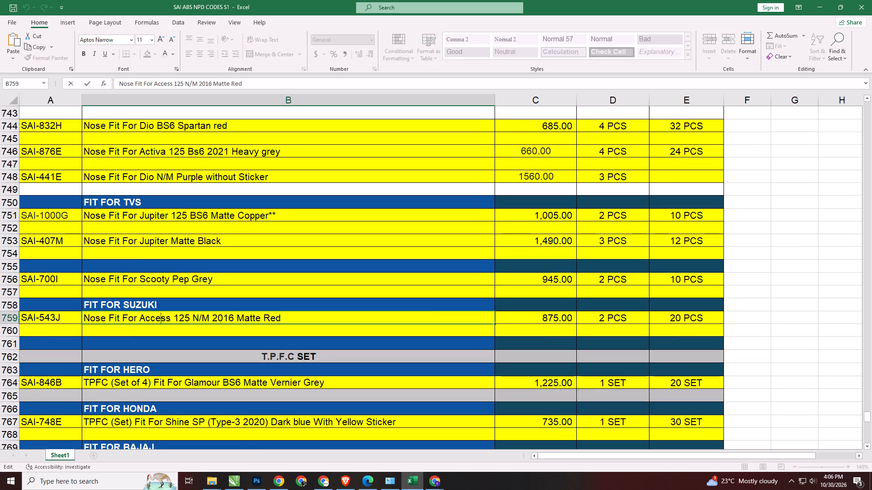
key(ctrl+a)
key(alt+Tab)
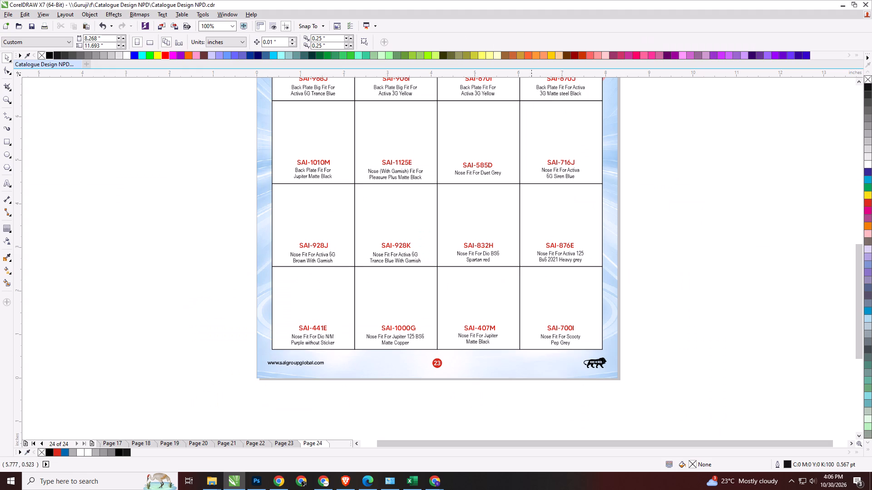
View page 23 of the CorelDRAW catalogue for comparison and return to page 24.
click(697, 359)
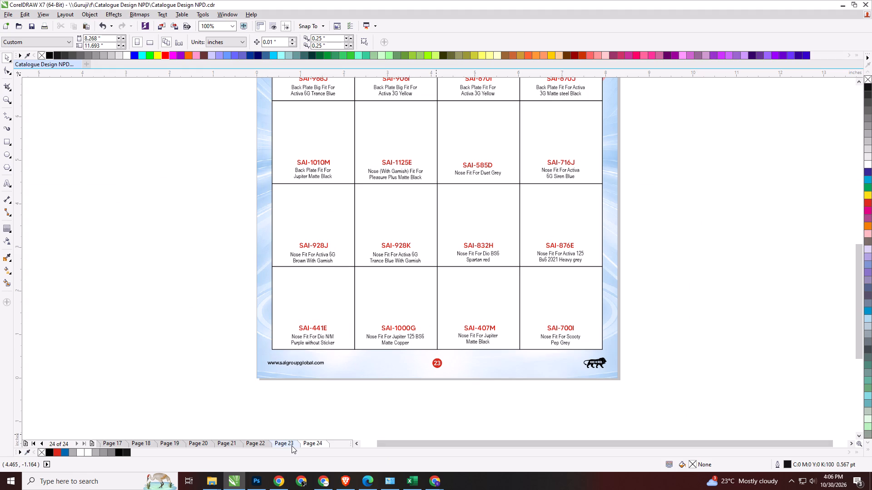
click(292, 446)
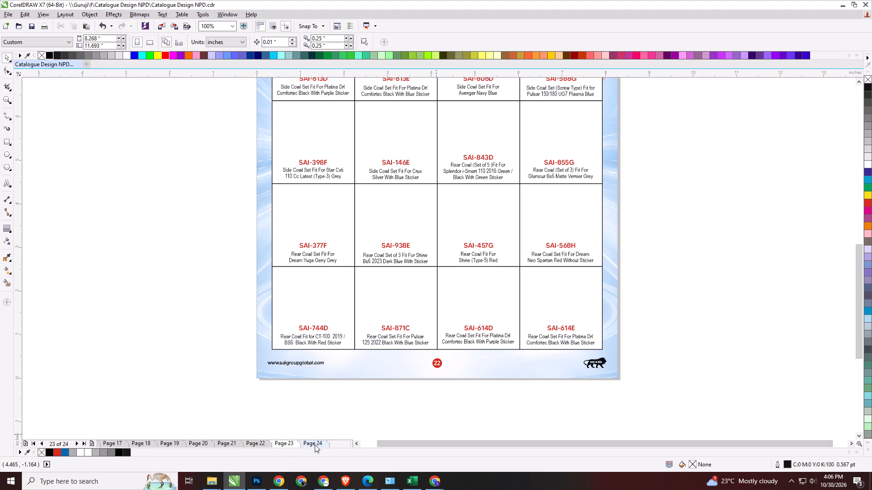
click(315, 445)
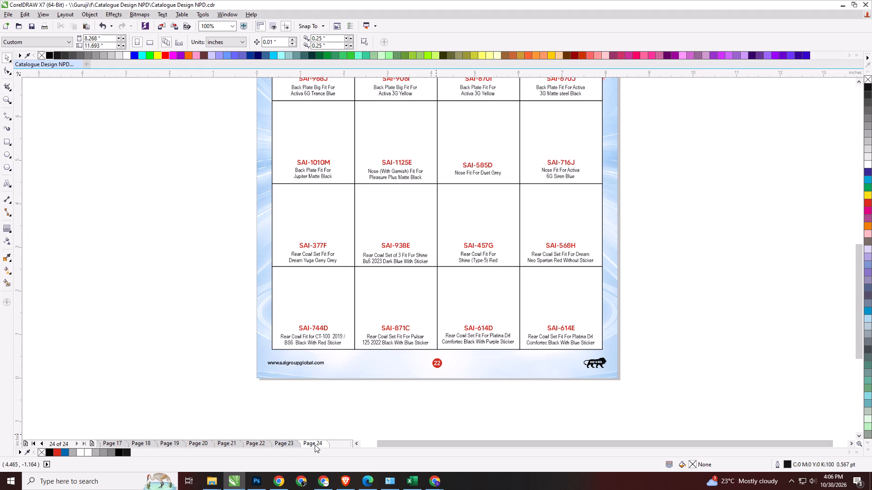
Copy everything on page 24 and paste it onto a new page 25 added after it.
key(F4)
click(614, 335)
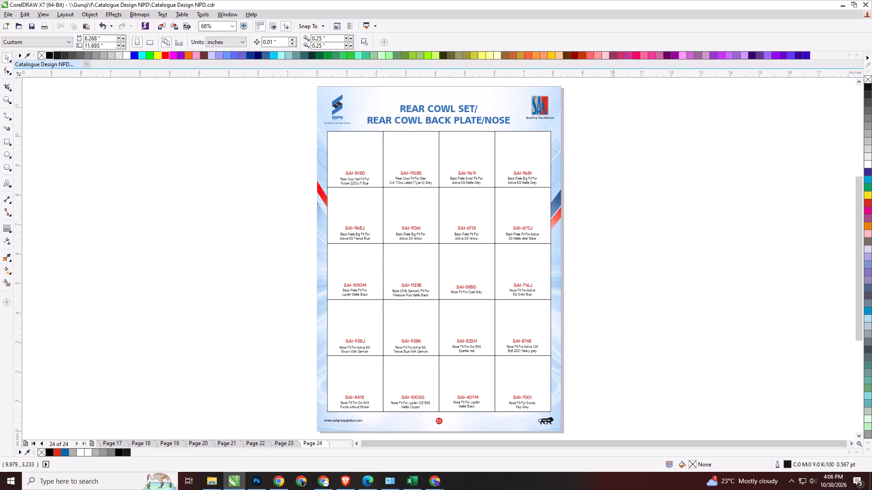
key(ctrl+a)
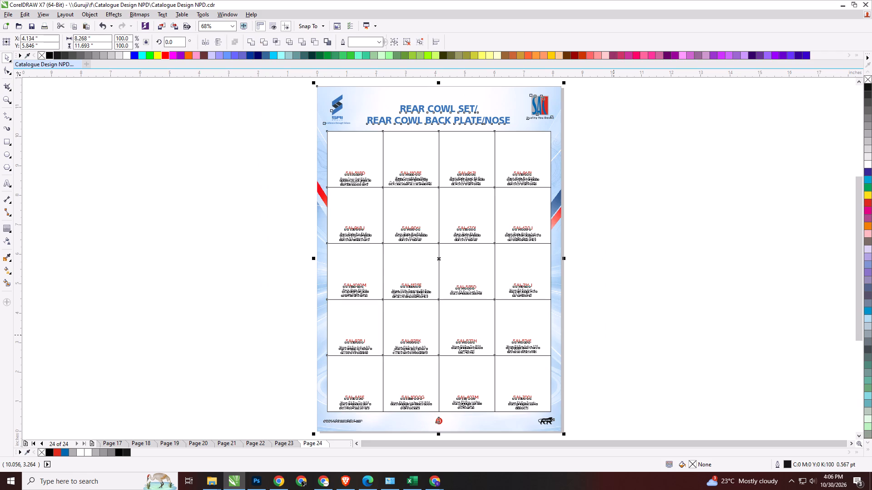
key(ctrl+c)
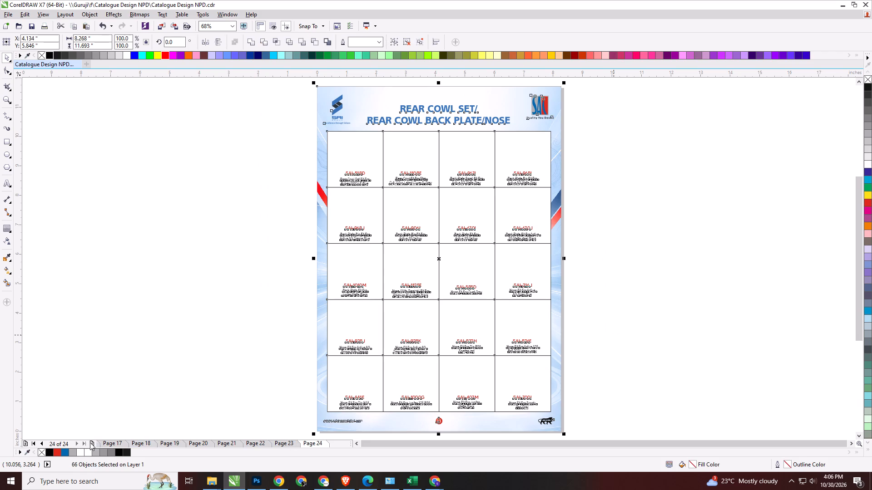
click(91, 442)
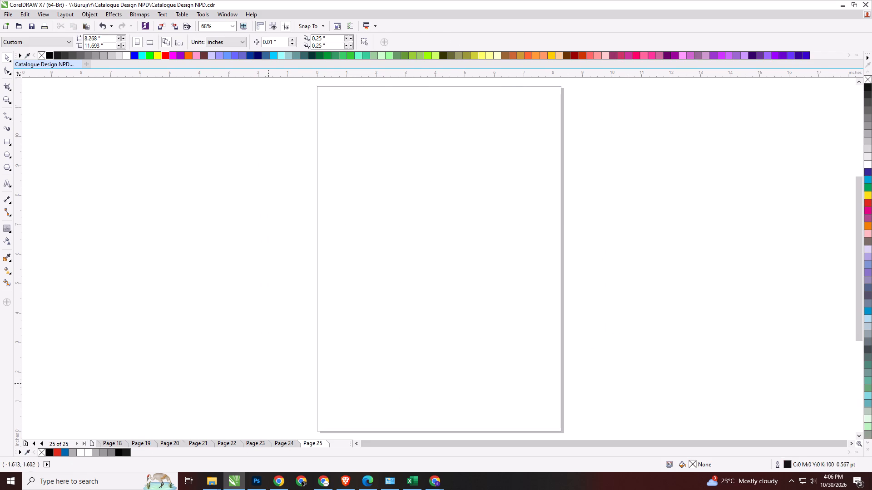
click(268, 383)
key(ctrl+v)
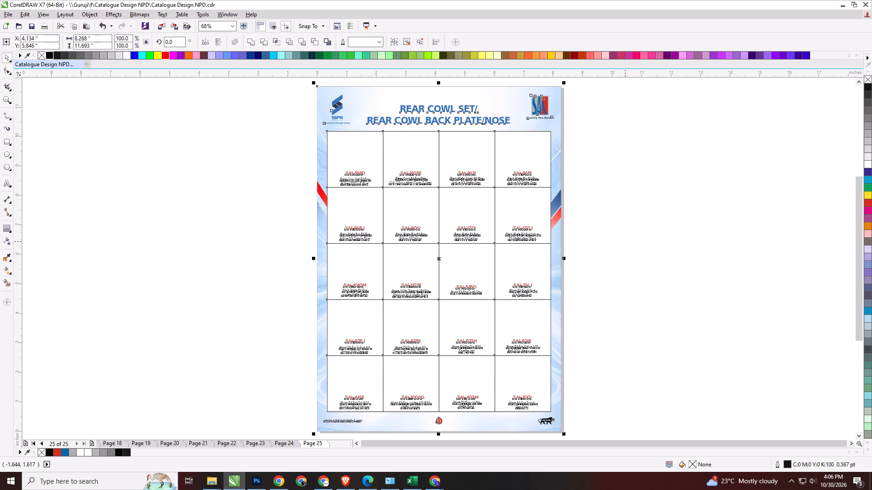
click(625, 241)
Delete the "REAR COWL SET/" line from page 25's heading, keeping only "REAR COWL BACK PLATE/NOSE".
key(alt+Tab)
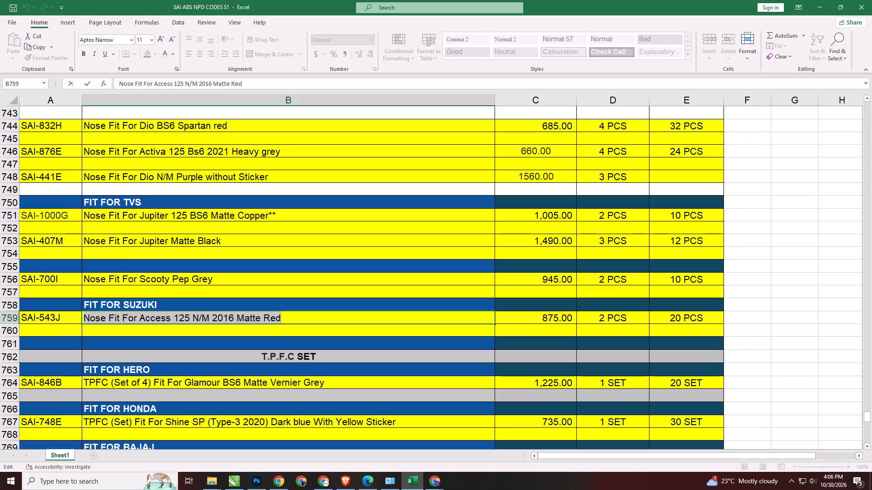
key(alt+Tab)
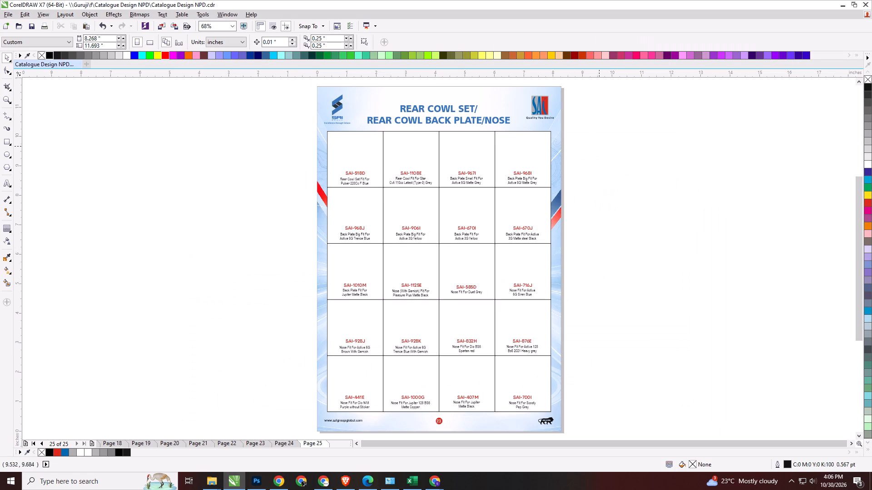
key(alt+Tab)
key(alt+Tab)
scroll(437, 102, up, 2)
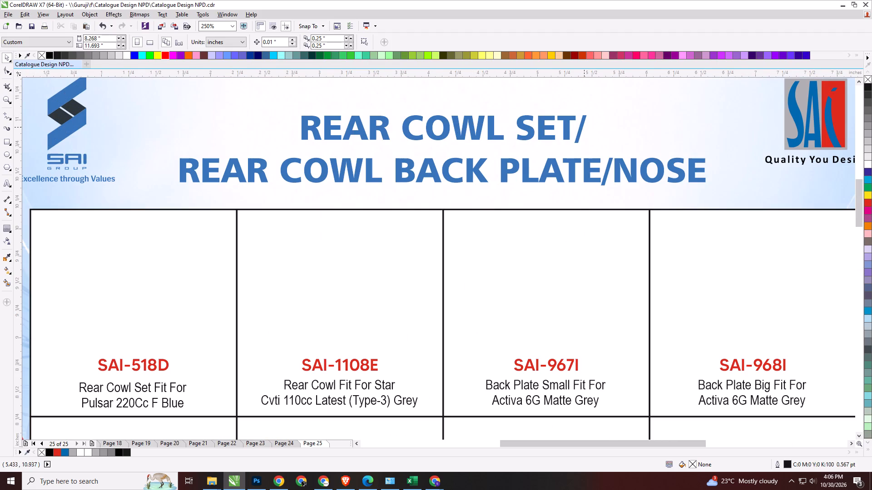
triple_click(181, 167)
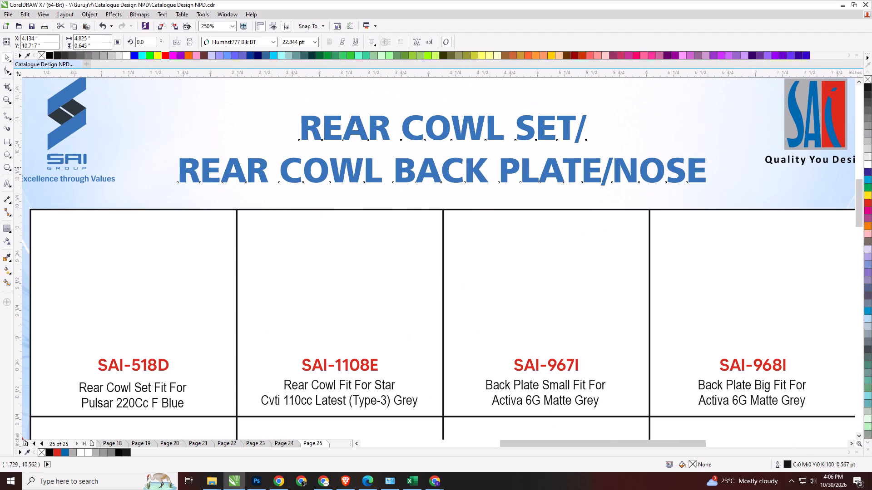
drag(181, 167, 170, 127)
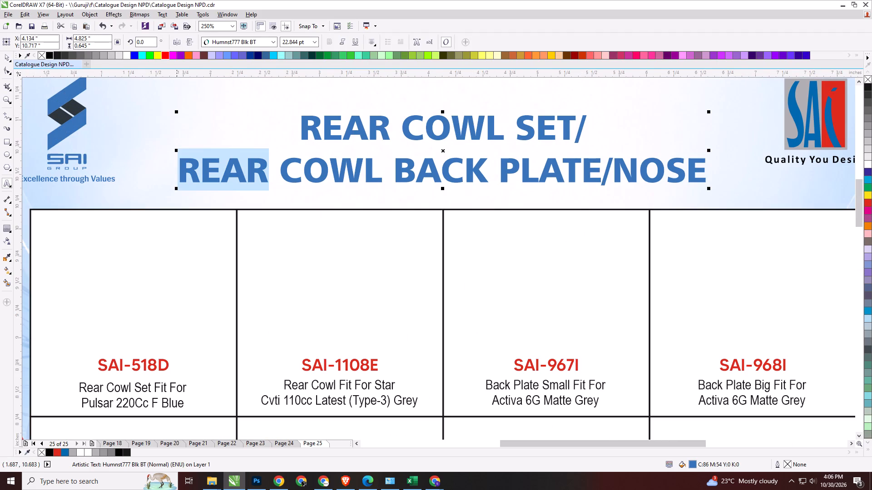
click(179, 166)
drag(179, 168, 177, 139)
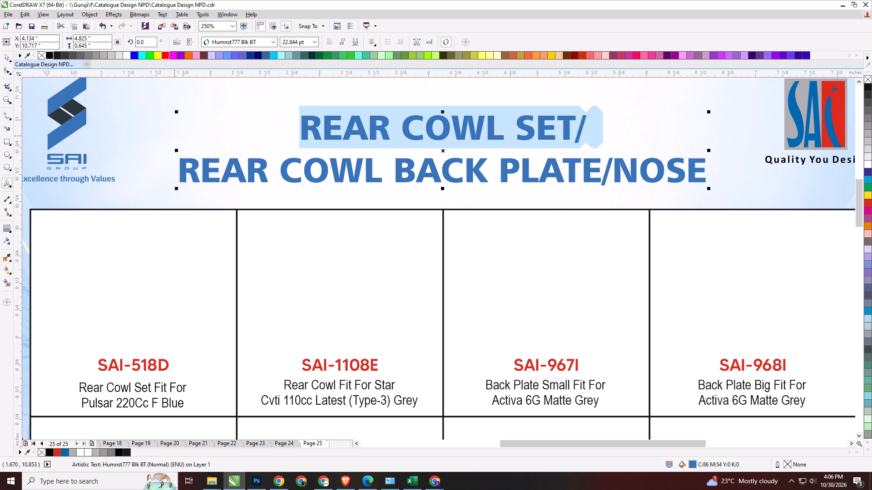
key(Delete)
click(5, 55)
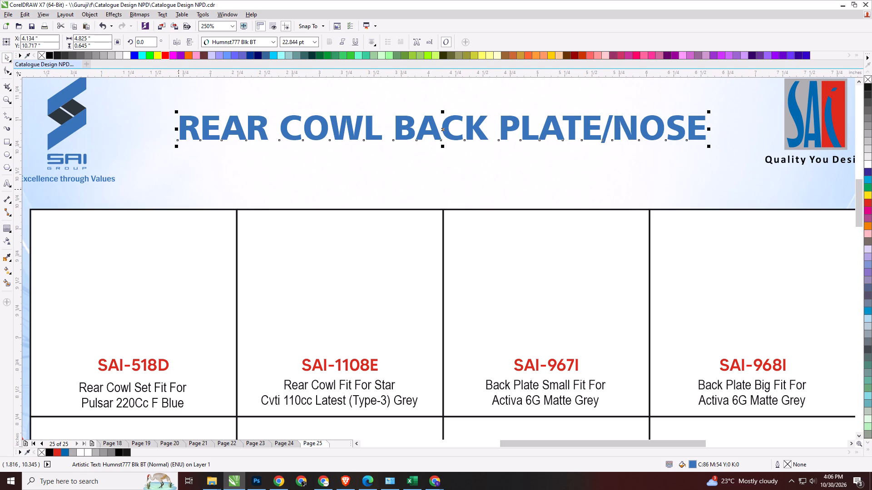
Centre the page 25 heading horizontally on the page background and align its bottom edge with the SAI Group logo.
shift+click(178, 187)
key(c)
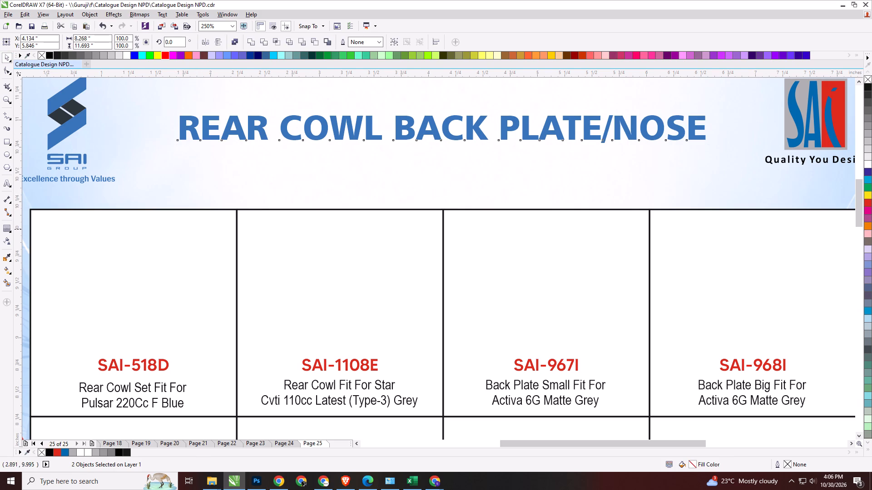
scroll(351, 232, down, 1)
click(126, 226)
click(271, 184)
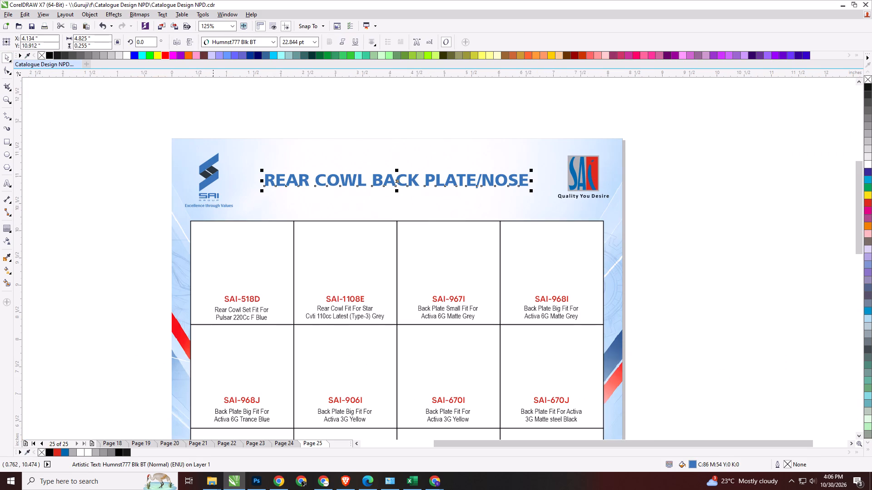
shift+click(213, 206)
key(b)
click(682, 236)
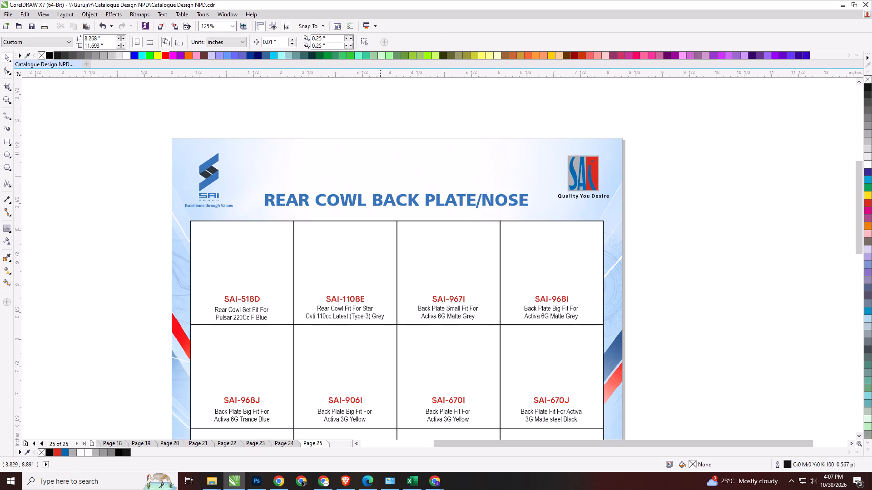
Change the page number in the red footer circle on page 25 to 24.
key(z)
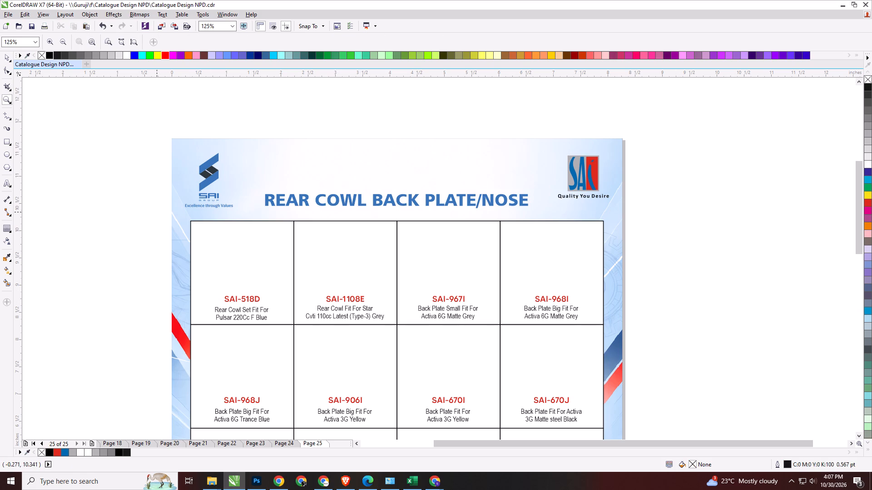
drag(157, 212, 649, 336)
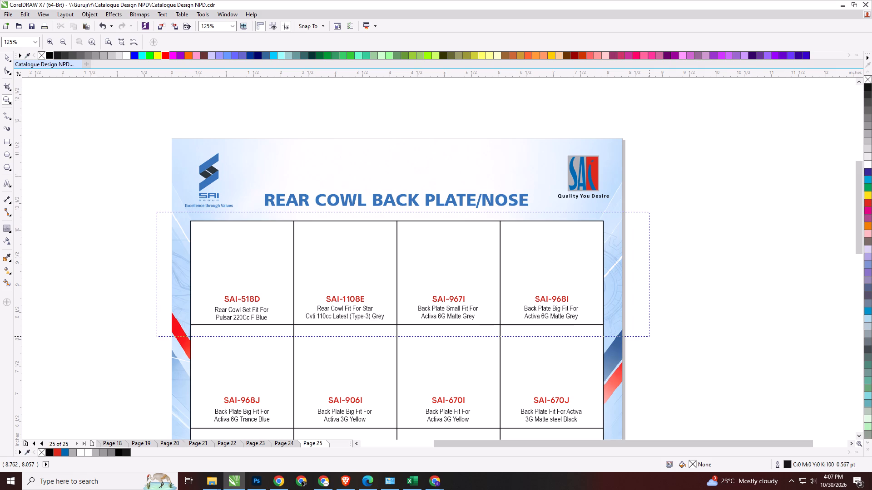
drag(649, 336, 642, 336)
key(space)
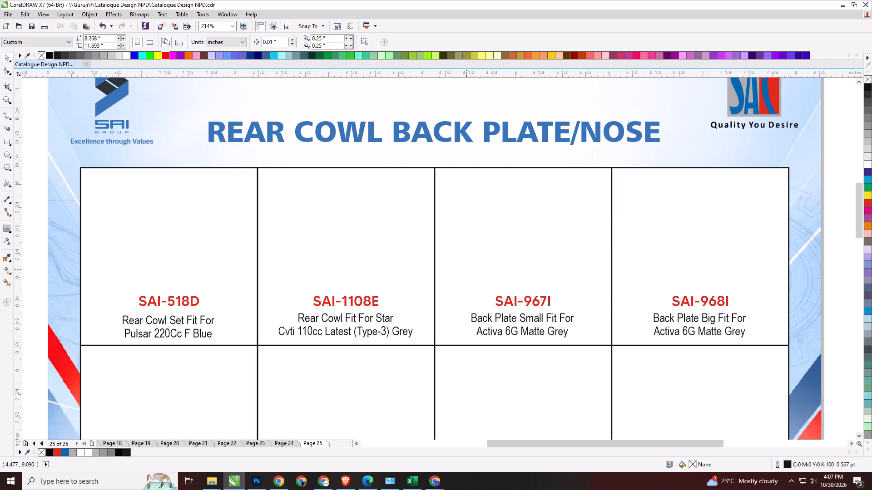
key(alt+Tab)
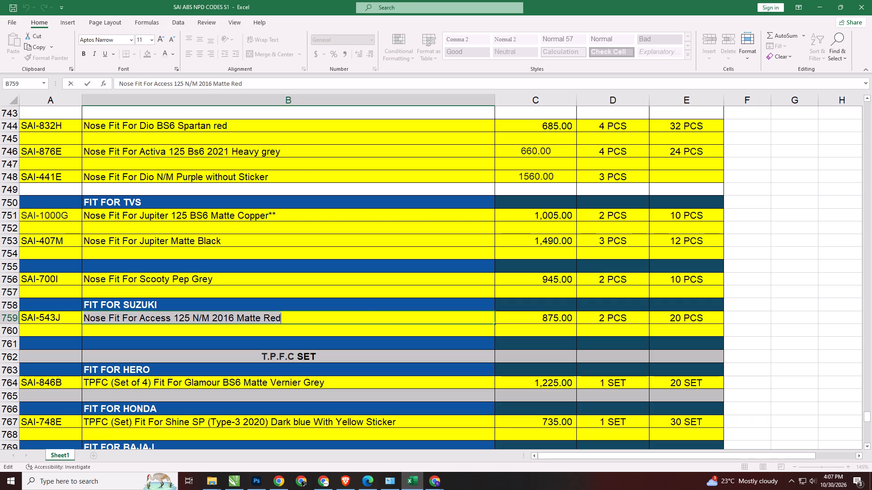
key(alt+Tab)
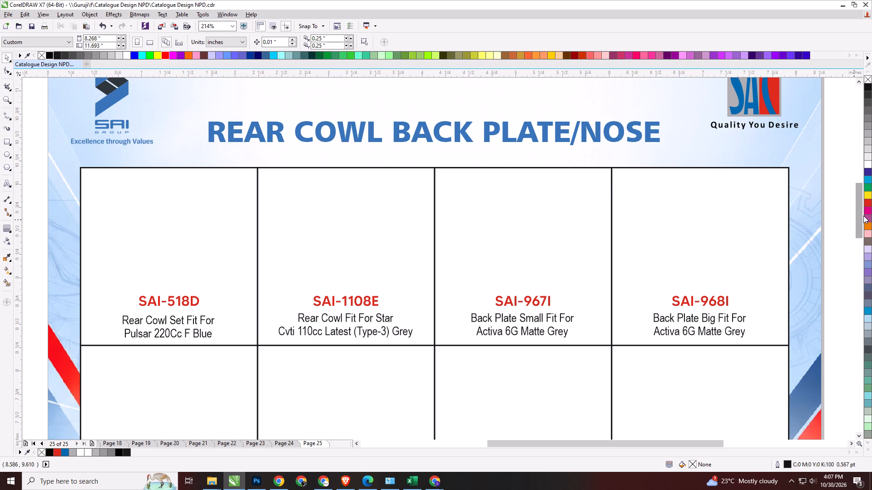
drag(859, 214, 848, 323)
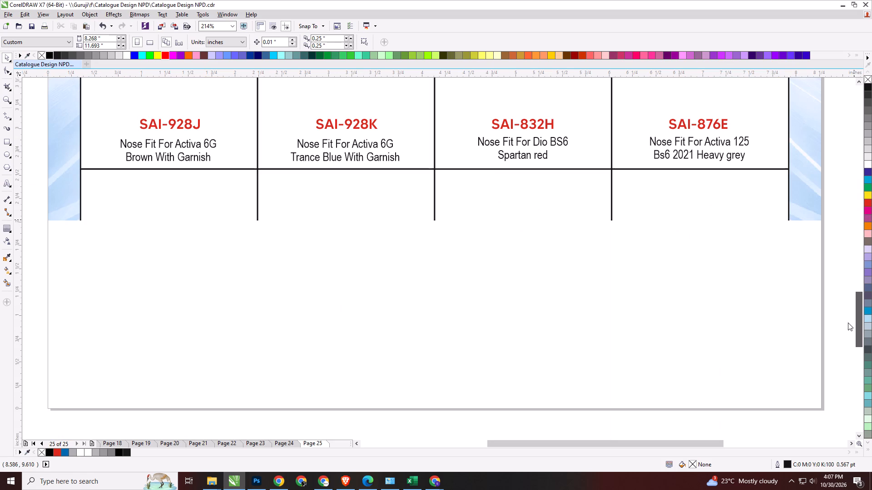
drag(848, 323, 842, 198)
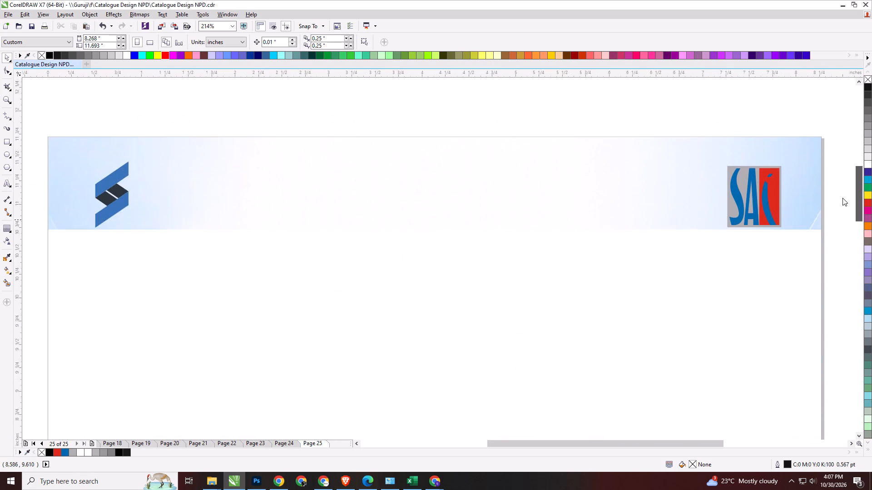
drag(842, 198, 841, 362)
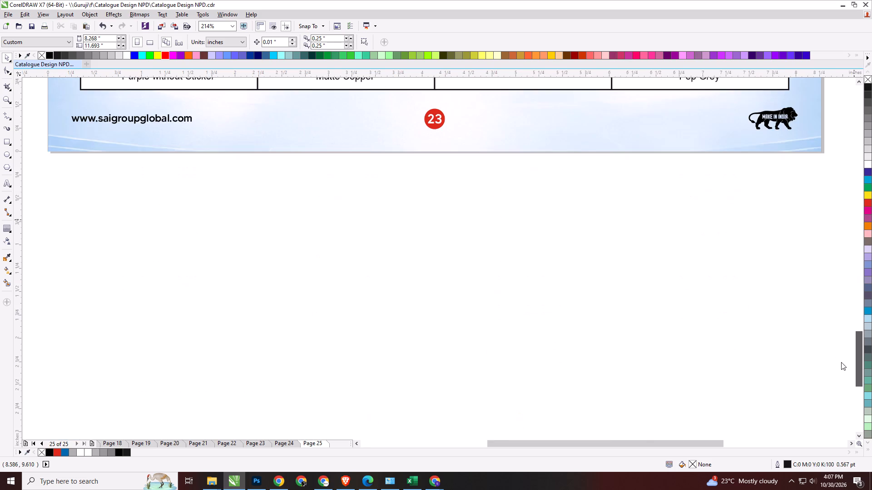
drag(841, 362, 842, 356)
double_click(441, 160)
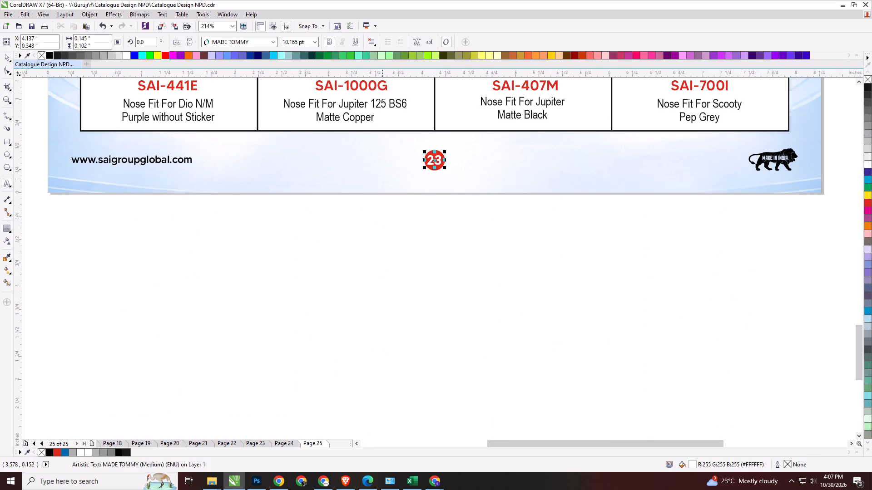
key(BackSpace)
key(4)
click(3, 56)
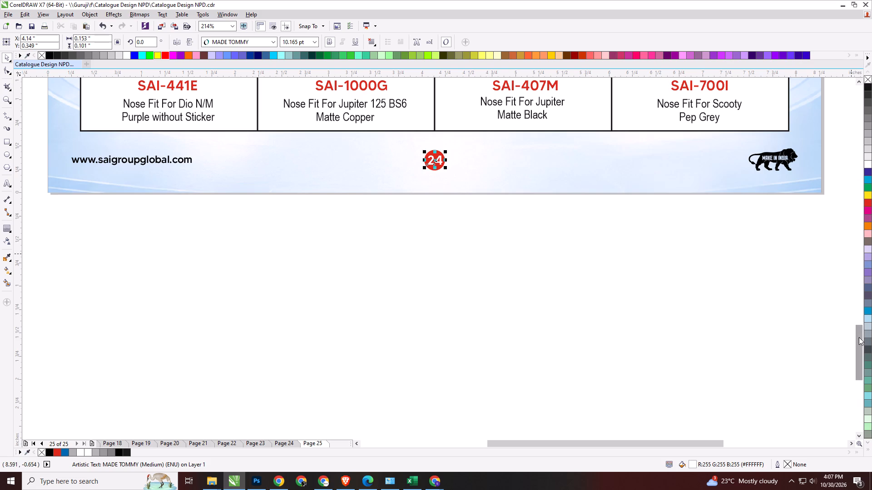
Replace the code SAI-518D in page 25's first cell with SAI-543J copied from the Excel list.
drag(859, 337, 862, 201)
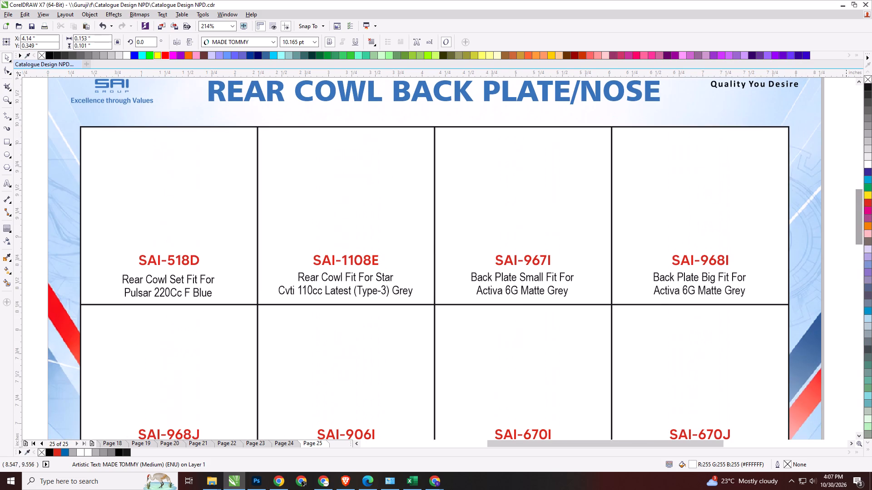
click(842, 177)
key(alt+Tab)
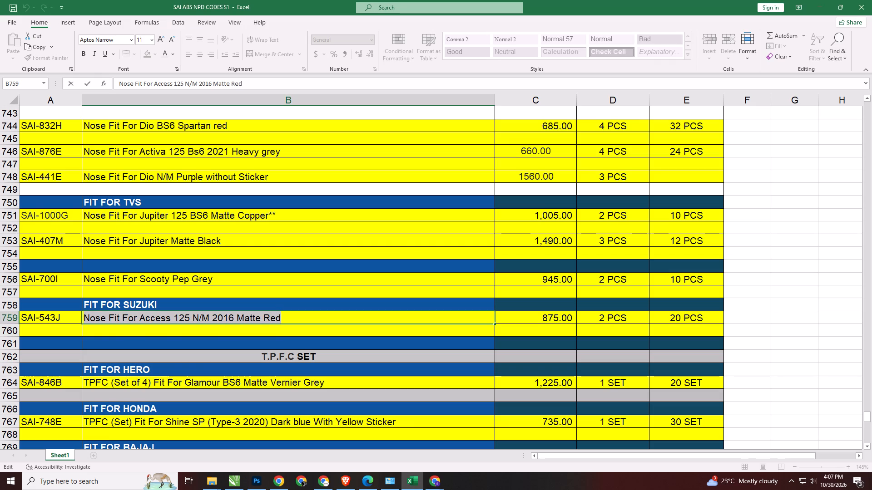
double_click(69, 321)
key(ctrl+a)
key(ctrl+c)
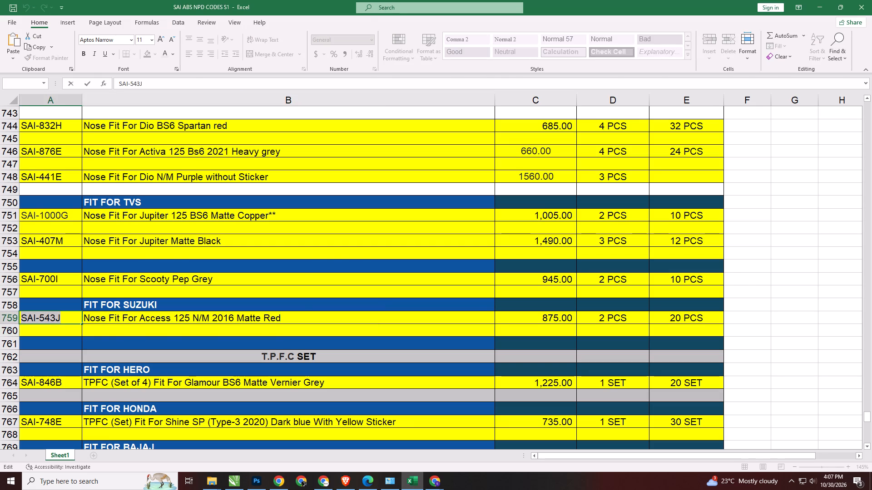
key(alt+Tab)
double_click(186, 264)
key(ctrl+a)
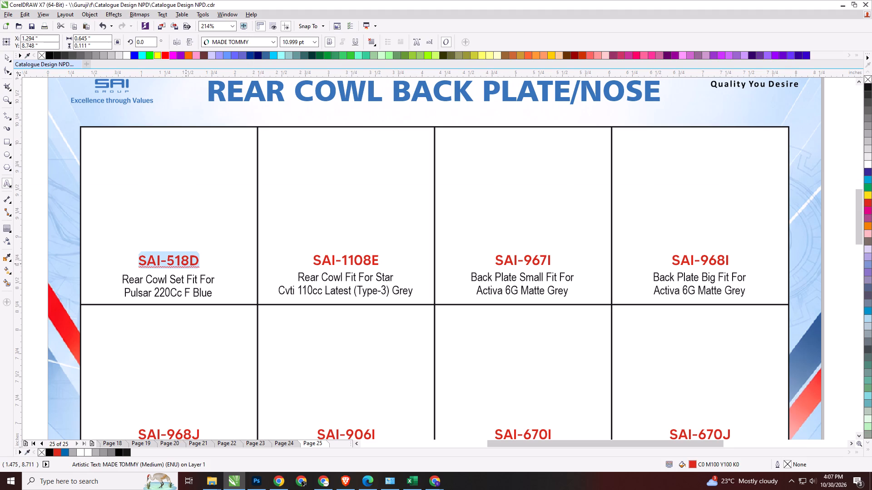
key(ctrl+v)
Replace the description under SAI-543J with Excel's "Nose Fit For Access 125 N/M 2016 Matte Red", breaking the line before "N/M".
click(196, 285)
key(ctrl+a)
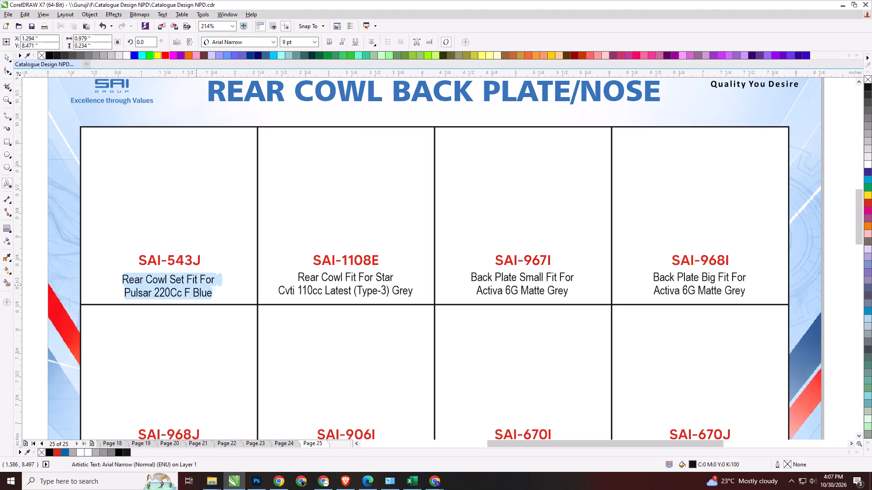
key(alt+Tab)
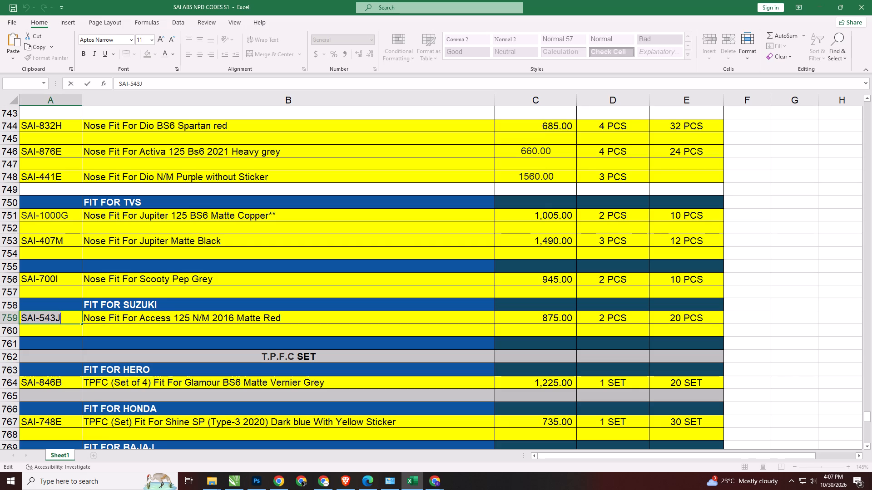
double_click(150, 318)
key(ctrl+a)
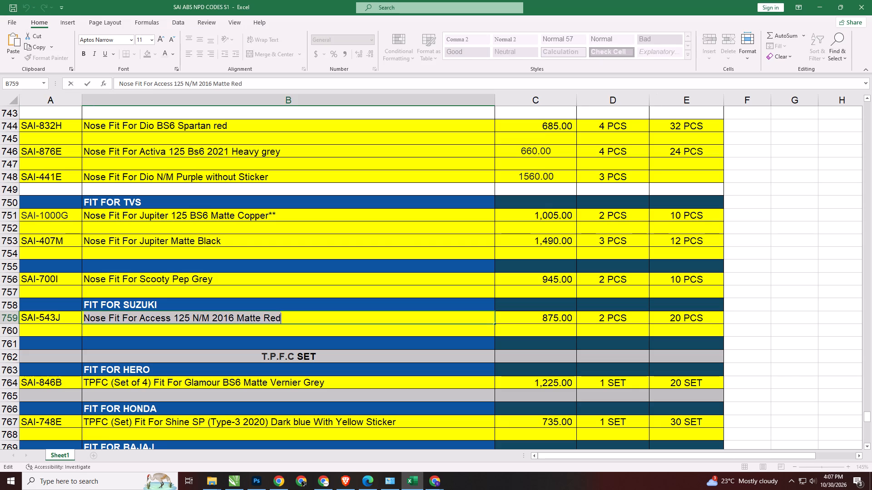
key(ctrl+c)
key(alt+Tab)
key(ctrl+v)
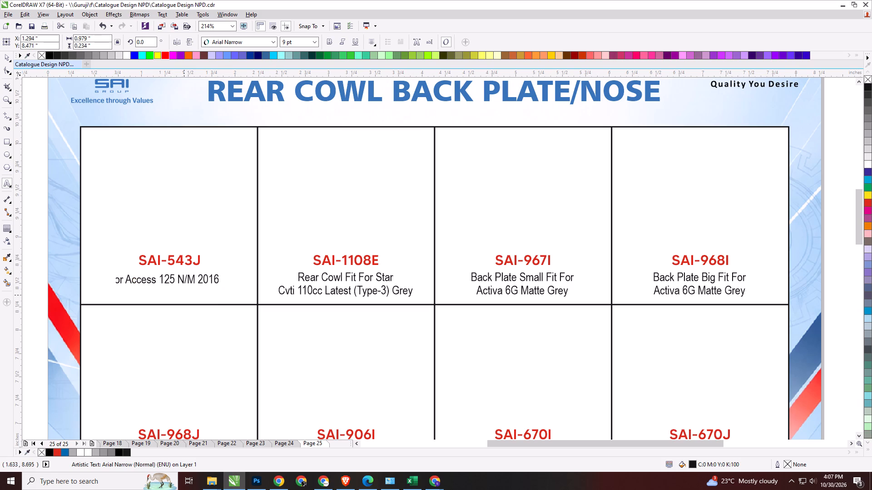
click(180, 277)
key(Return)
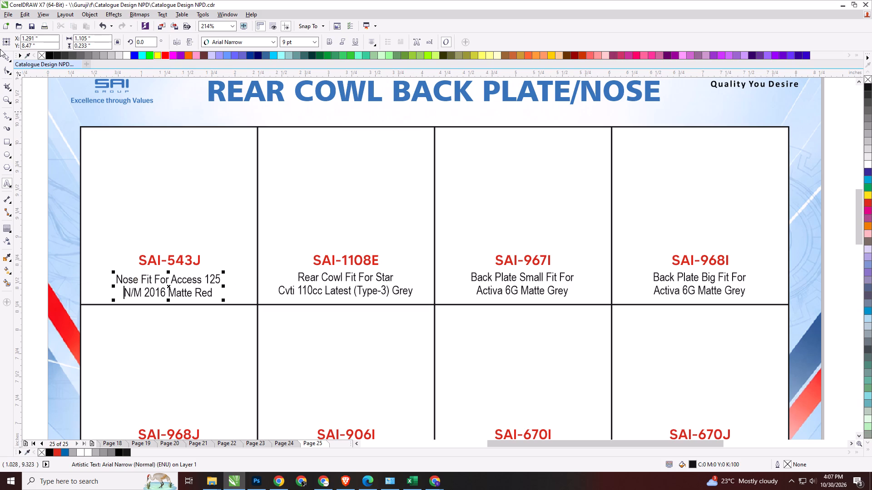
click(3, 57)
Centre the SAI-543J code and its description horizontally within the first cell's frame.
drag(32, 204, 250, 311)
shift+click(205, 232)
key(c)
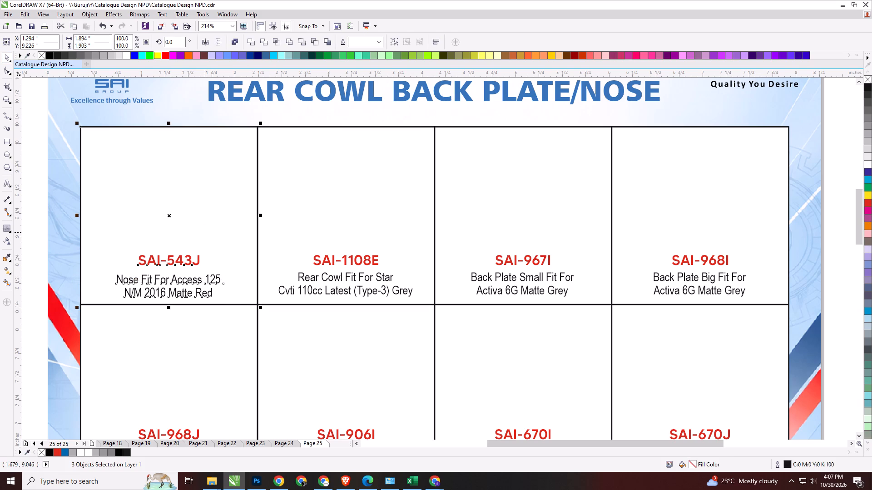
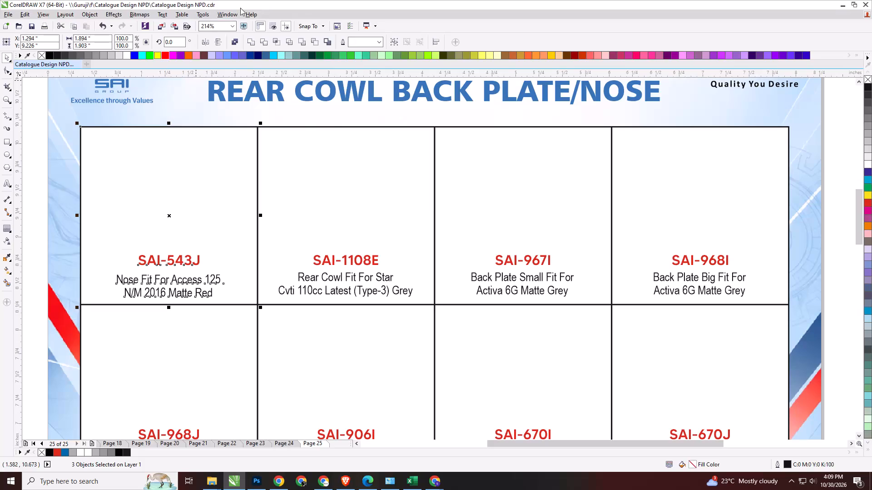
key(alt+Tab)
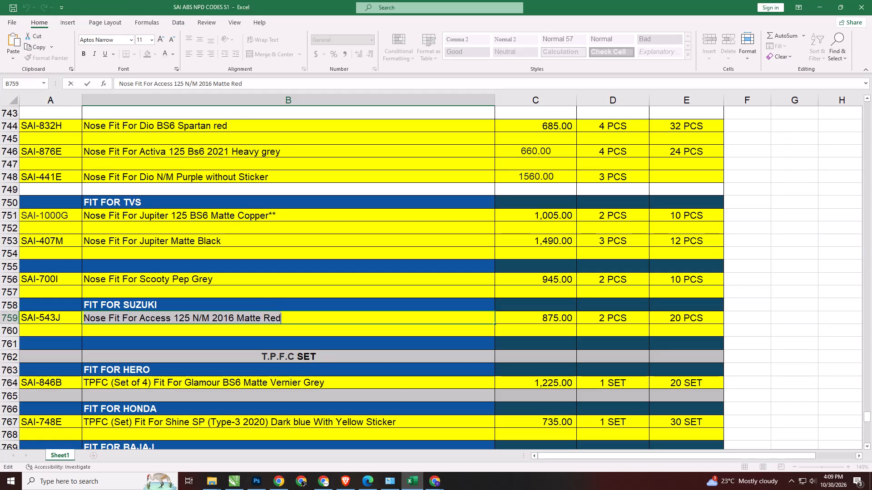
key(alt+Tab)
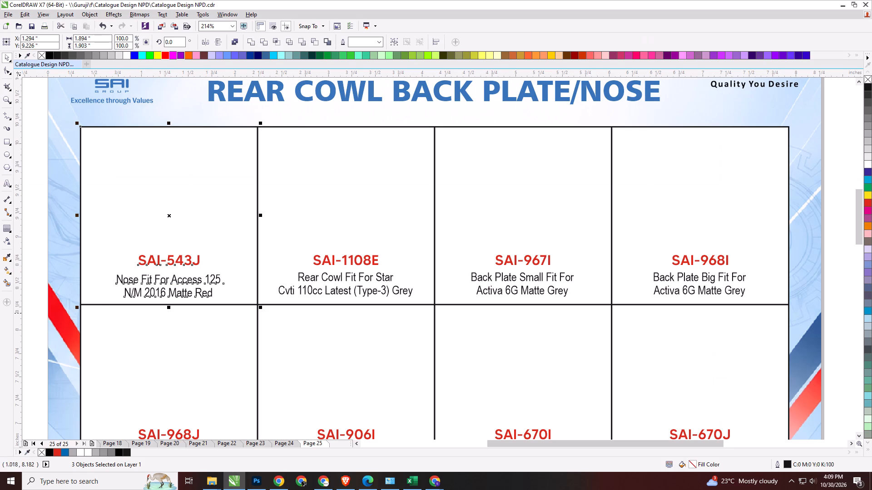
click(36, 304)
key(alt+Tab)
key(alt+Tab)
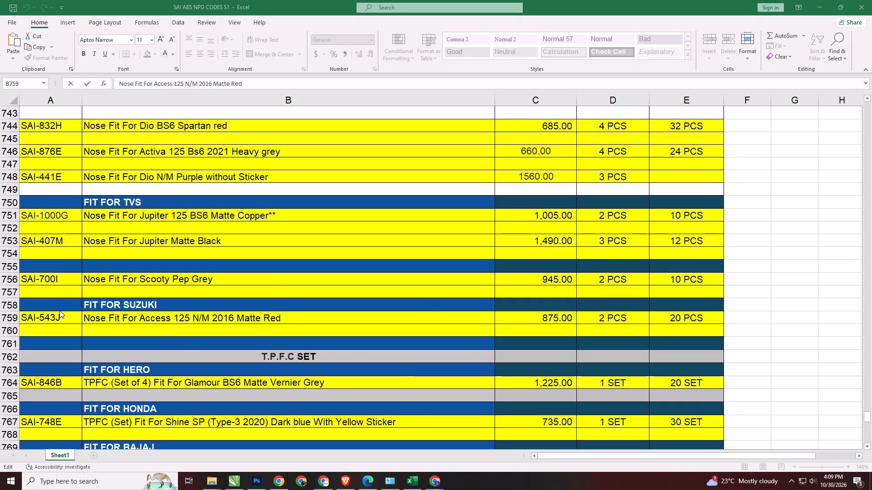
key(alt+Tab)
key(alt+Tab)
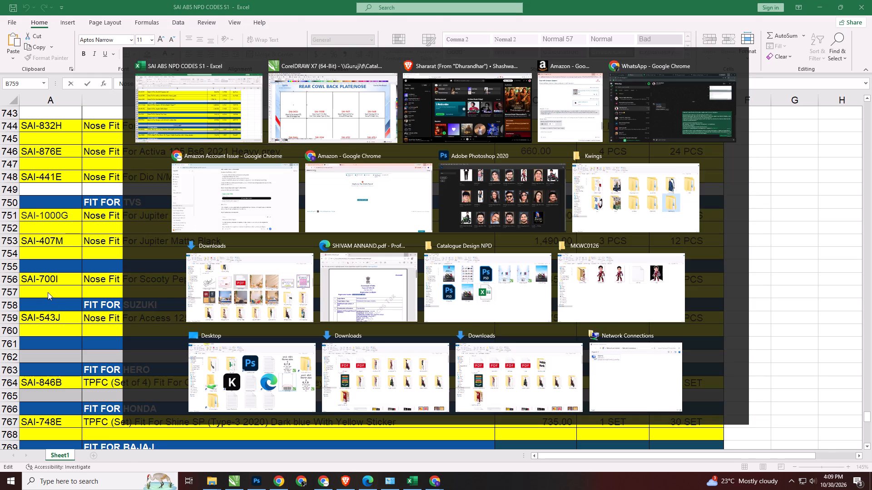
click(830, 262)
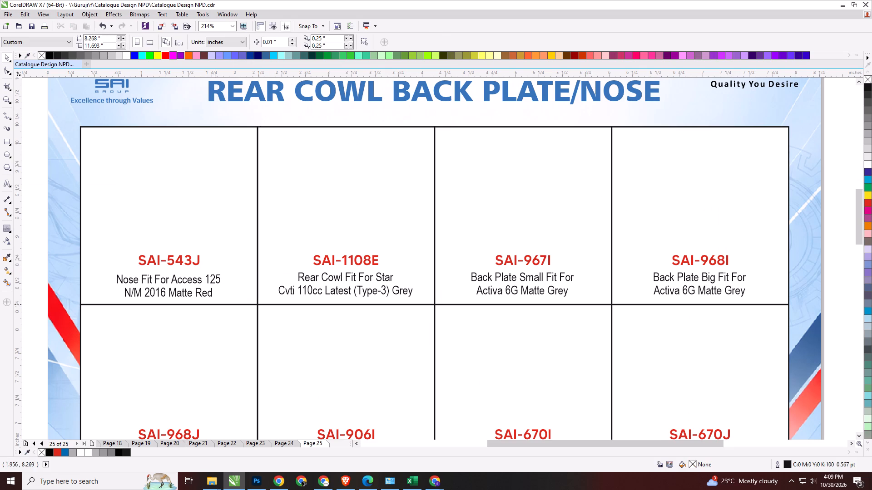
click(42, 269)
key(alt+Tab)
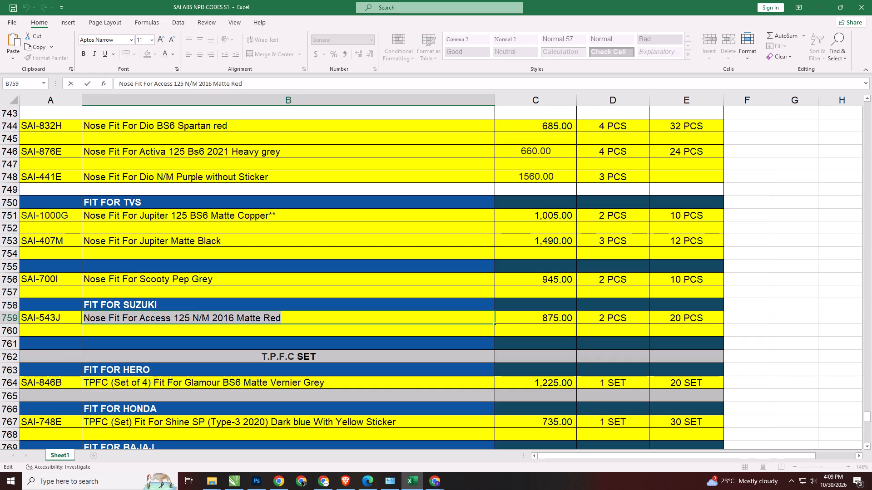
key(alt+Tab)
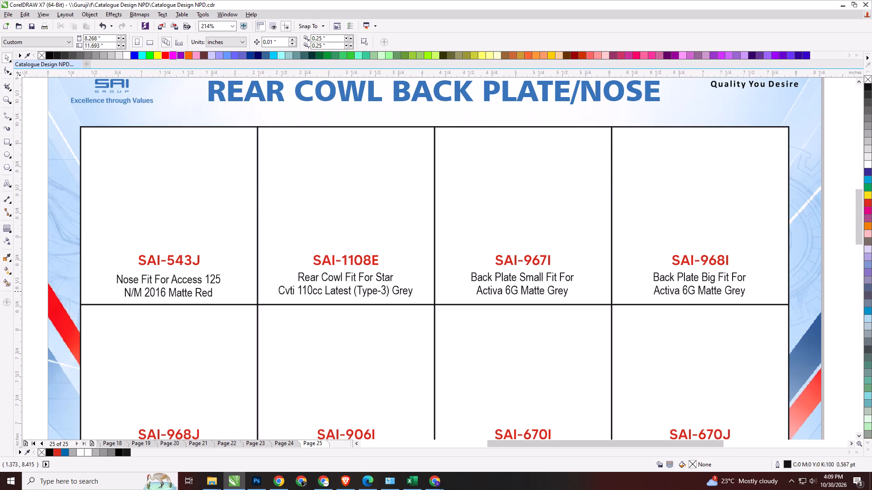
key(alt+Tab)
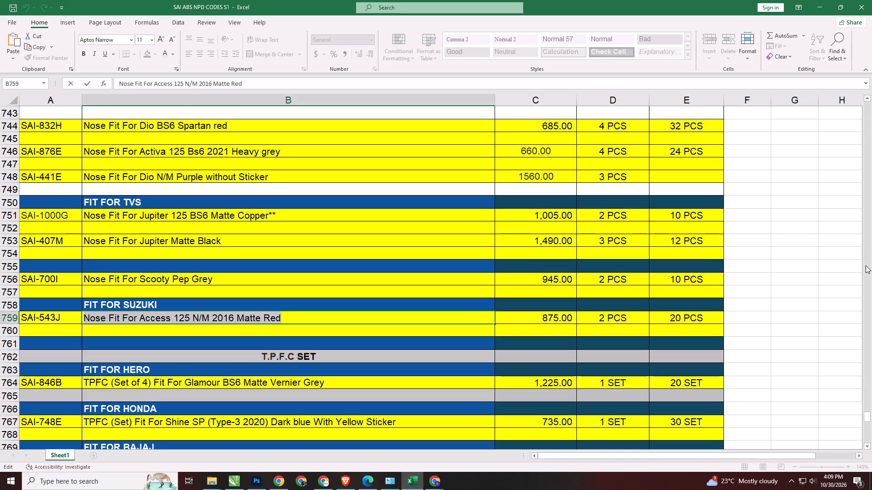
Review the rows after SAI-543J in the Excel code list, including the T.P.F.C SET section.
scroll(461, 315, down, 2)
click(782, 289)
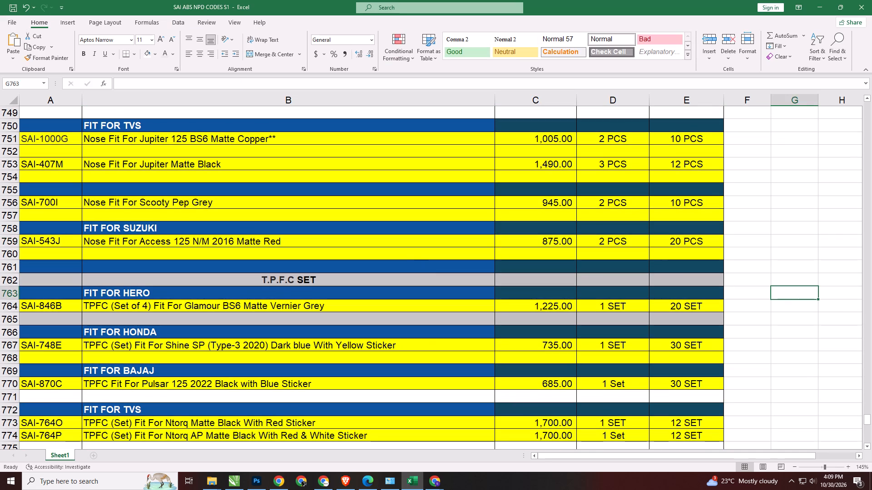
click(461, 156)
click(312, 287)
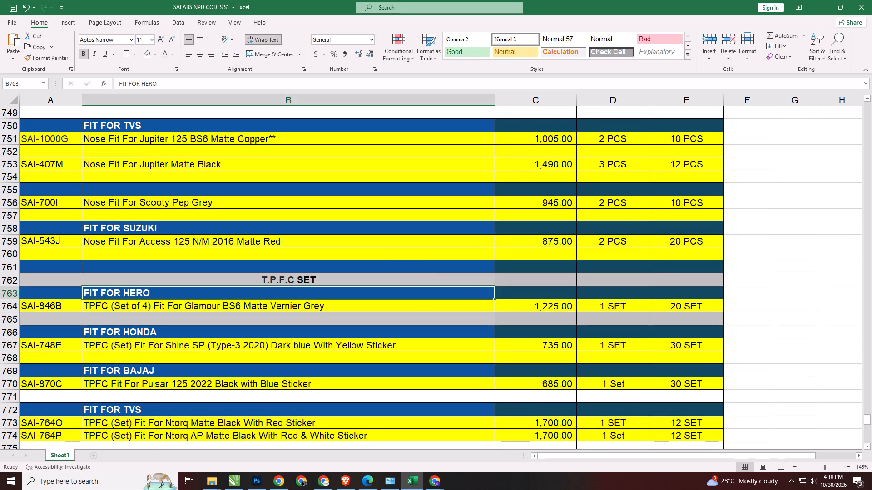
click(800, 325)
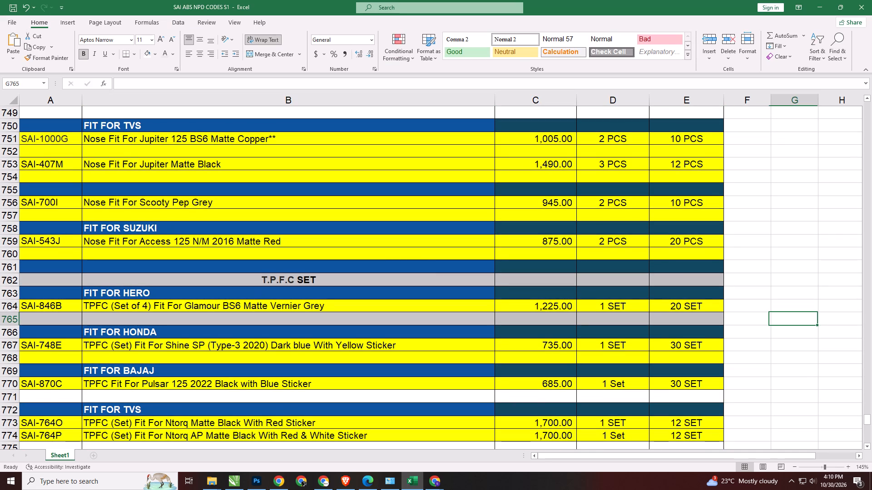
scroll(757, 320, up, 5)
scroll(757, 320, down, 5)
scroll(757, 320, up, 2)
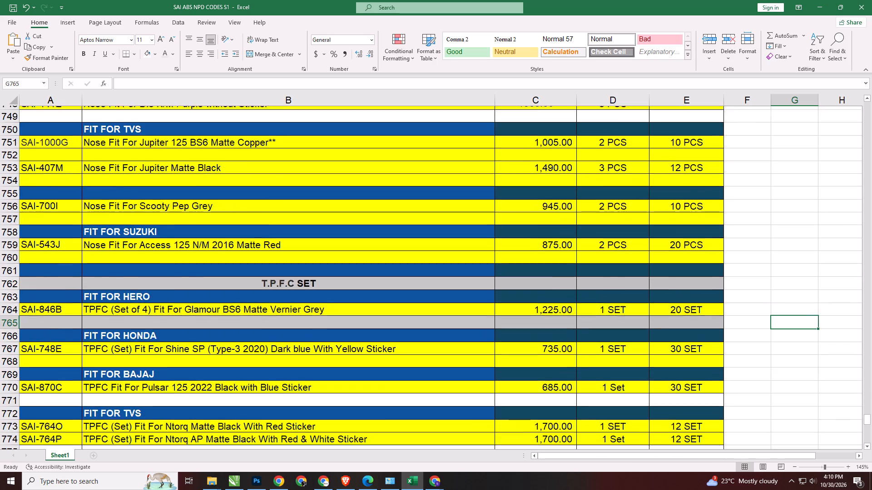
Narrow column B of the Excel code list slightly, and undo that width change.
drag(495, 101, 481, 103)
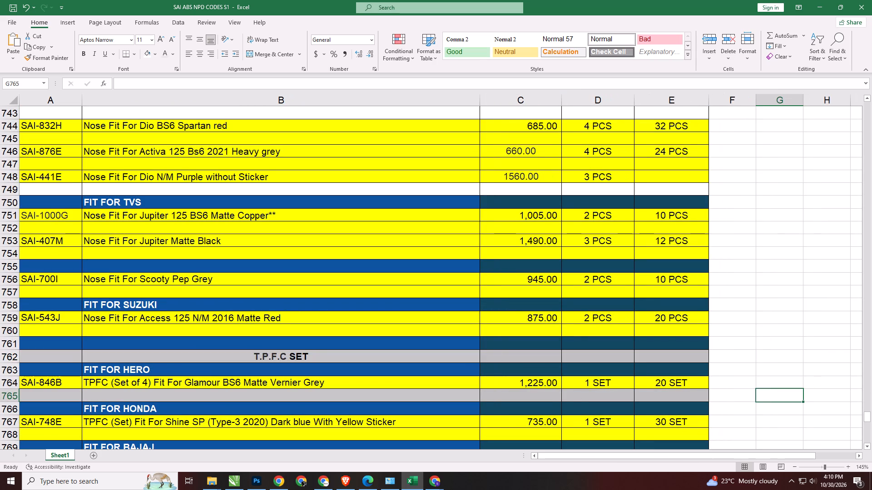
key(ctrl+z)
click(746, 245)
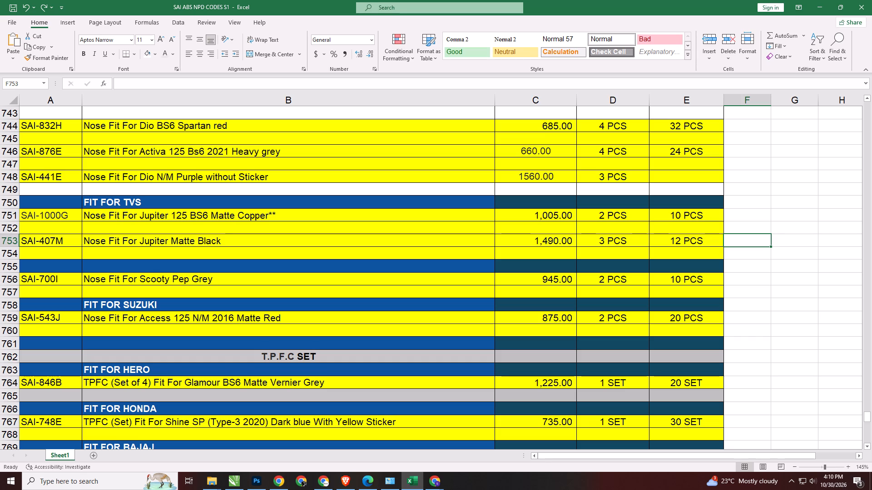
Open the T.P.F.C SET section heading in the Excel list and examine its text.
scroll(167, 324, down, 2)
scroll(284, 296, down, 1)
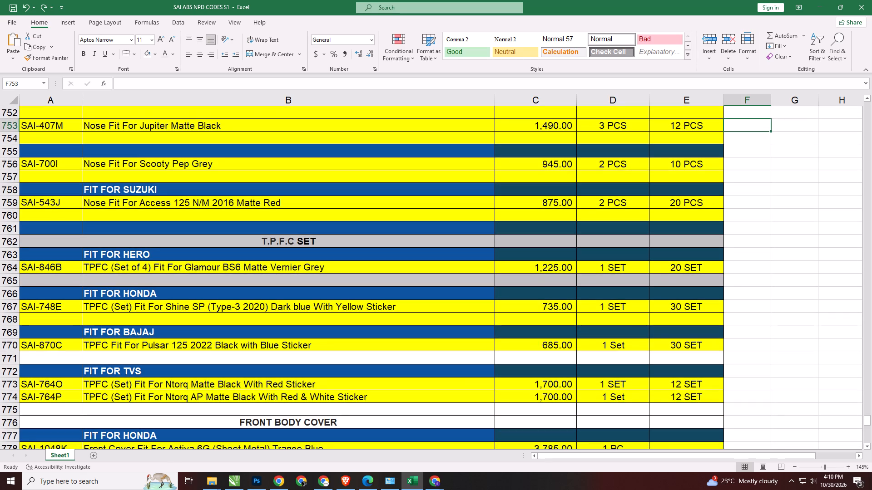
double_click(330, 242)
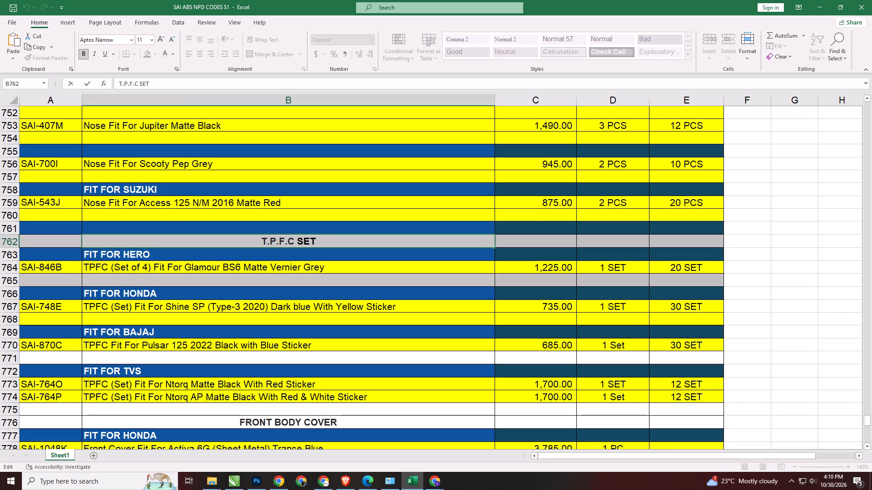
key(ctrl+a)
drag(317, 242, 263, 243)
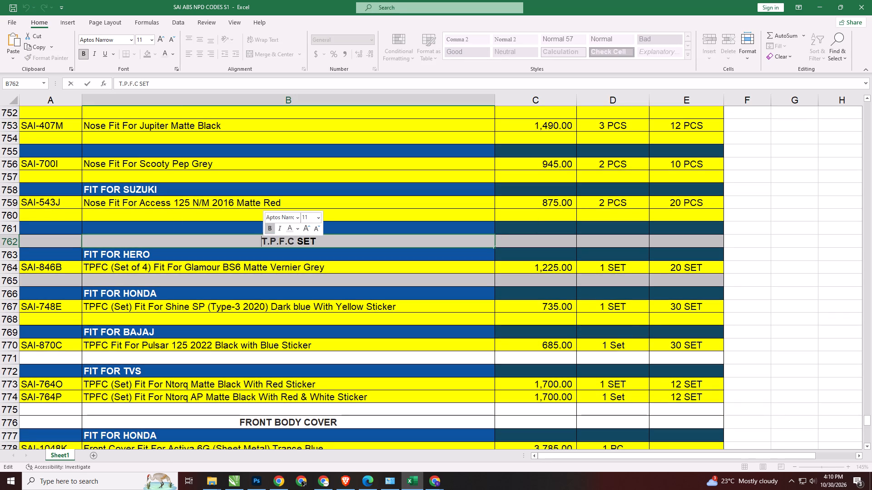
drag(263, 243, 310, 243)
click(307, 243)
double_click(298, 243)
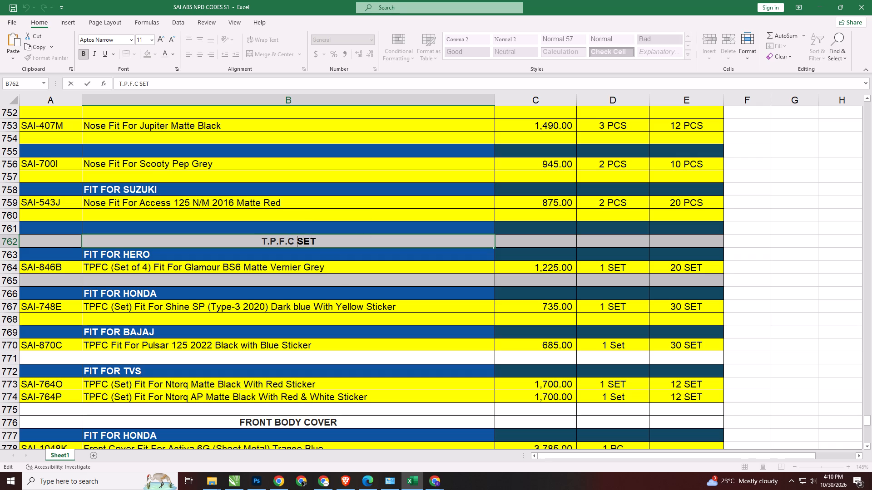
key(ctrl+a)
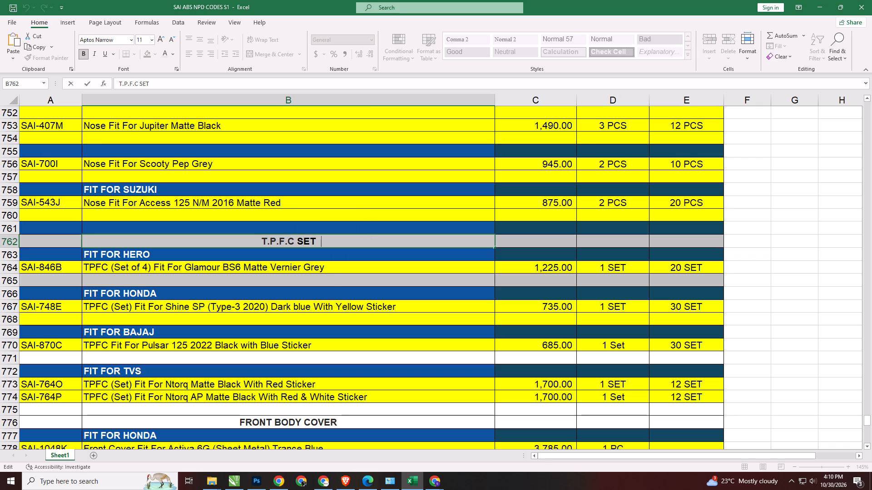
click(352, 241)
click(305, 240)
drag(305, 240, 314, 240)
click(322, 244)
Switch to CorelDRAW and inspect the REAR COWL BACK PLATE/NOSE title and the grid on page 25.
key(alt+Tab)
scroll(419, 251, down, 1)
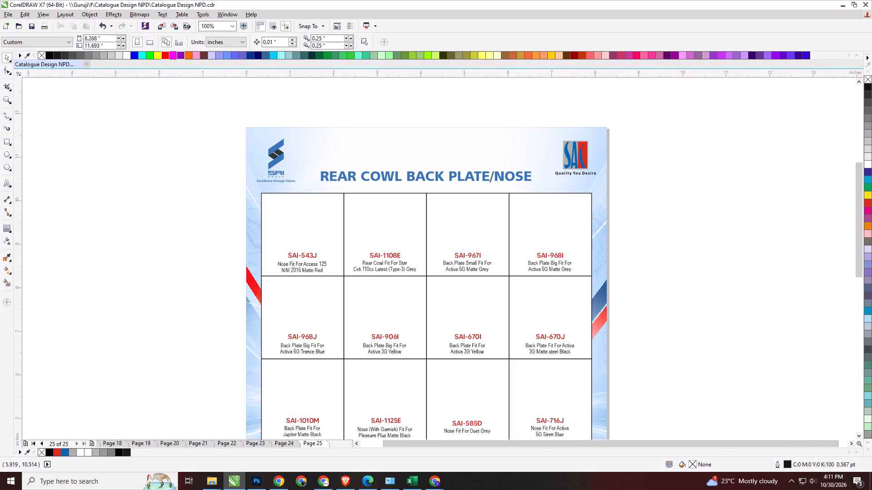
scroll(512, 173, up, 1)
click(481, 181)
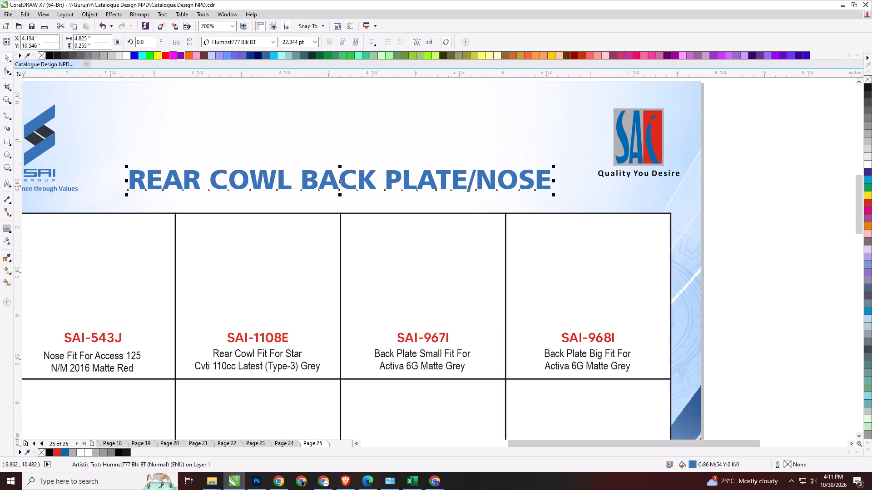
scroll(577, 188, down, 1)
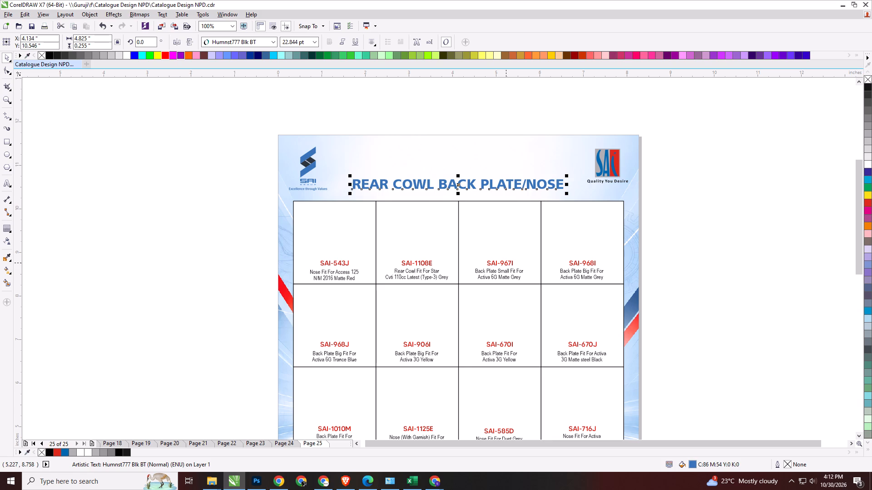
click(718, 188)
drag(694, 172, 446, 198)
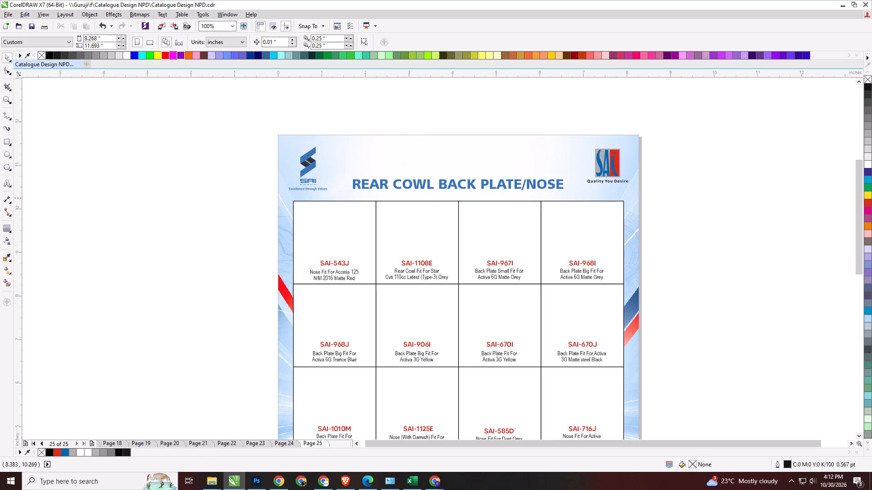
Return to the Excel list and select the T.P.F.C SET heading cell.
key(alt+Tab)
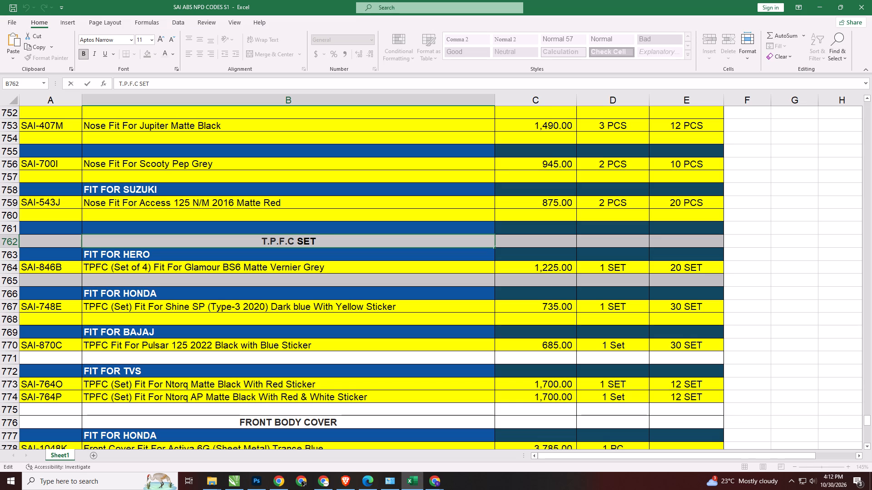
click(758, 262)
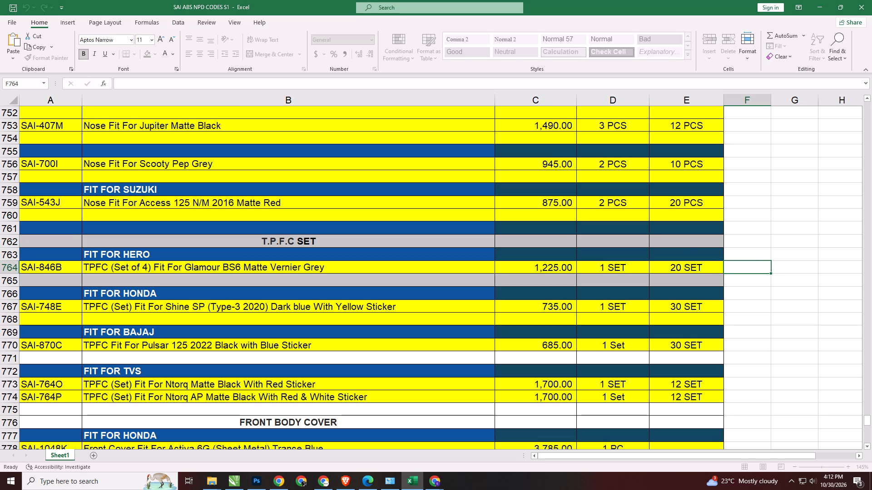
click(382, 244)
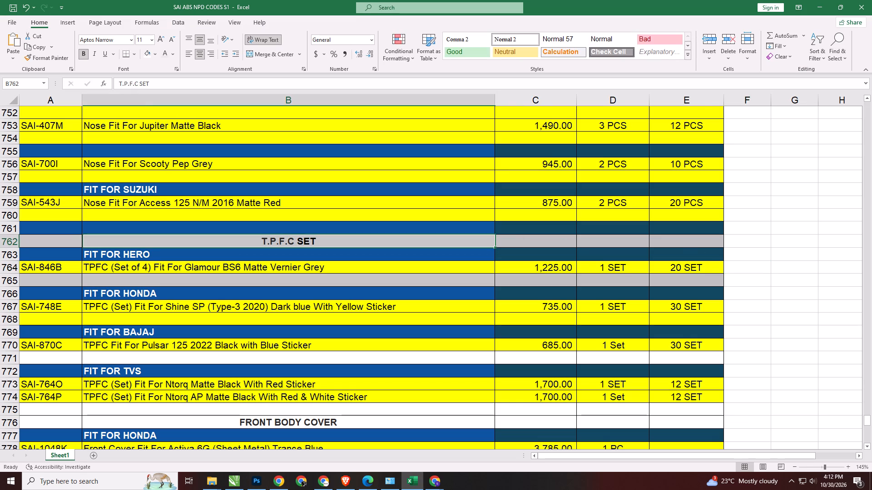
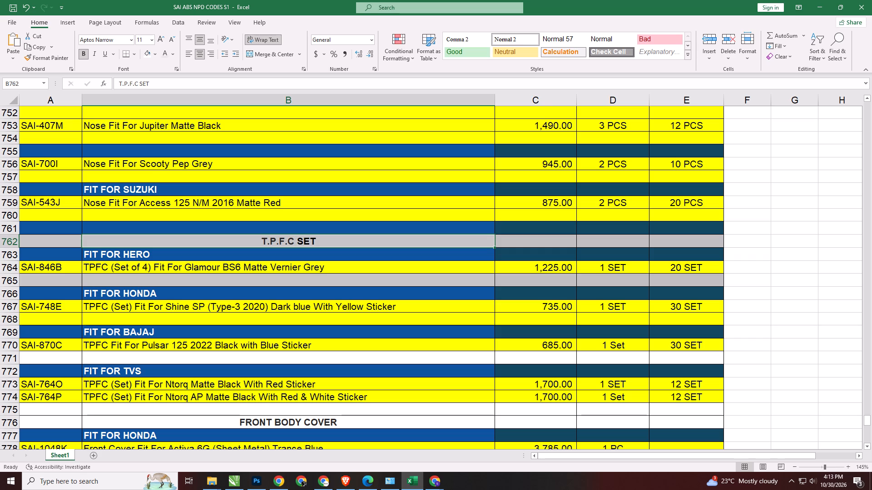
In CorelDRAW, move page 25's REAR COWL BACK PLATE/NOSE title up to Y 10.921 in and start a second line beneath it.
key(alt+Tab)
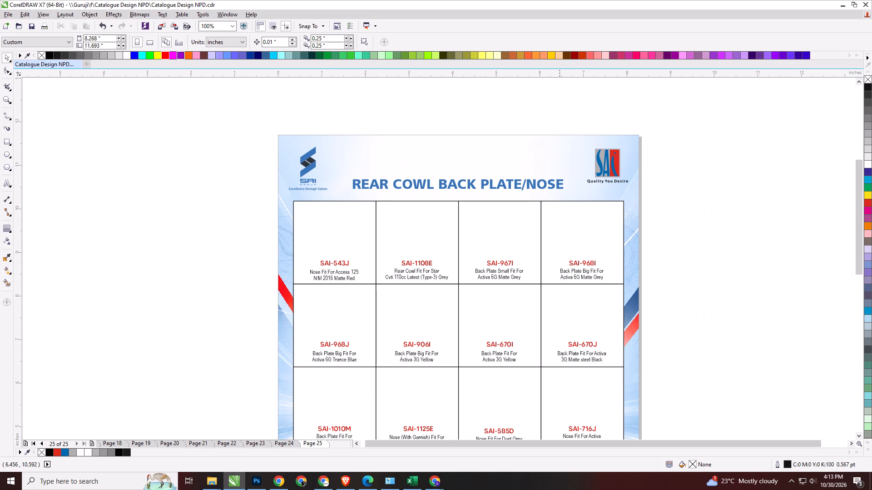
shift+drag(560, 184, 560, 167)
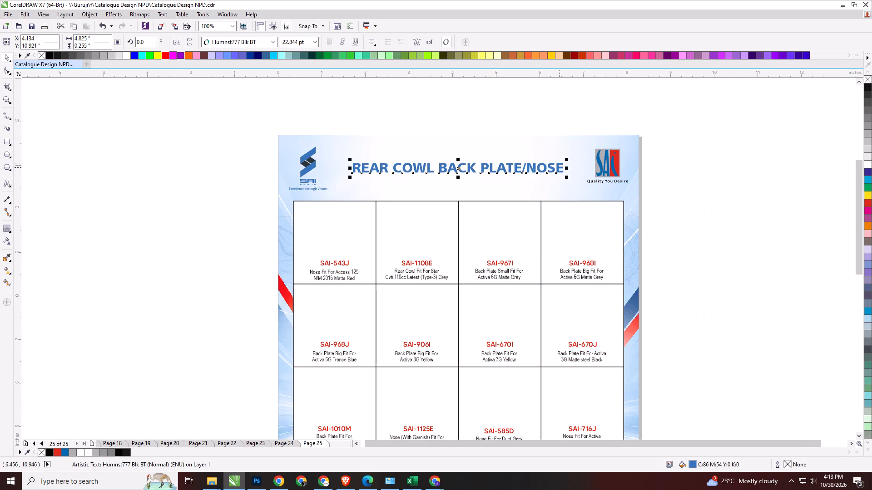
double_click(560, 167)
key(Right)
key(Return)
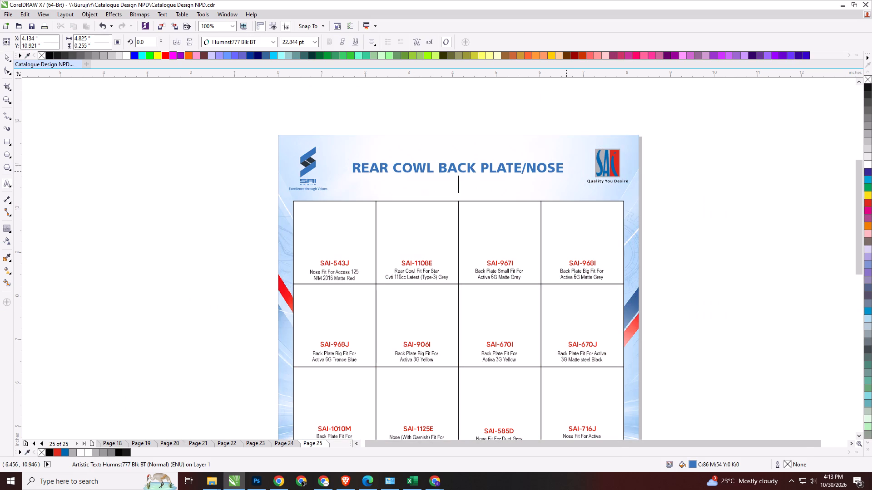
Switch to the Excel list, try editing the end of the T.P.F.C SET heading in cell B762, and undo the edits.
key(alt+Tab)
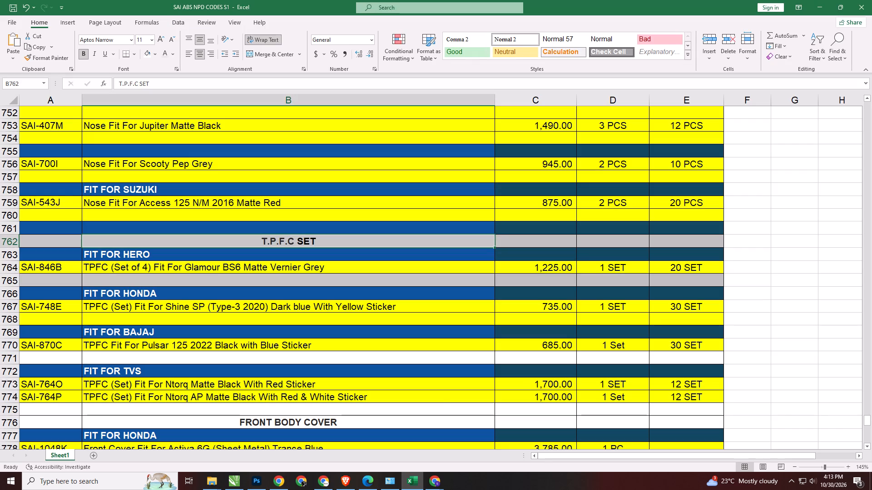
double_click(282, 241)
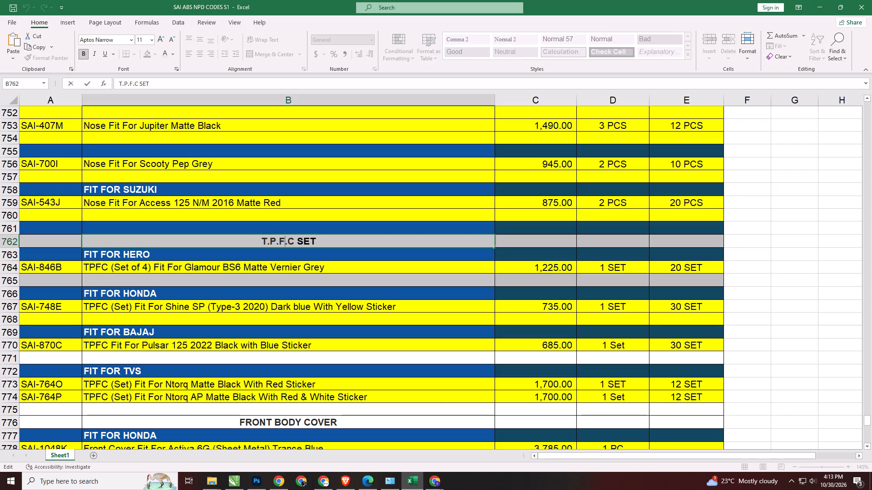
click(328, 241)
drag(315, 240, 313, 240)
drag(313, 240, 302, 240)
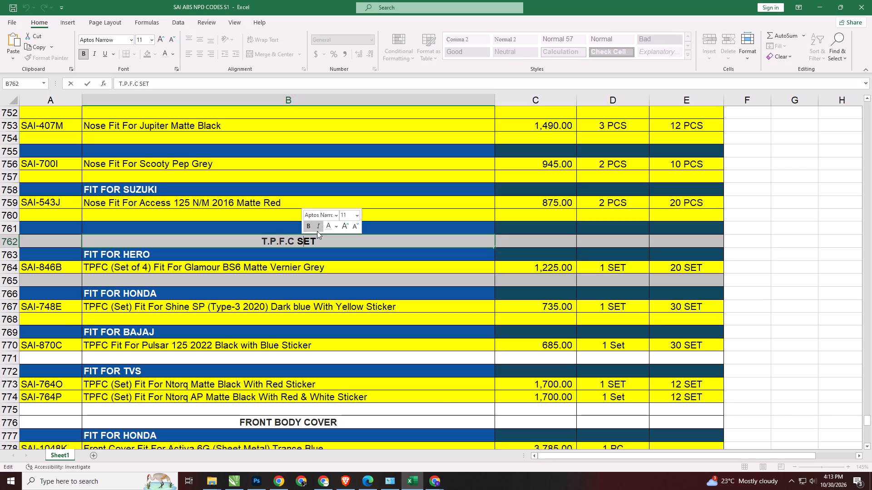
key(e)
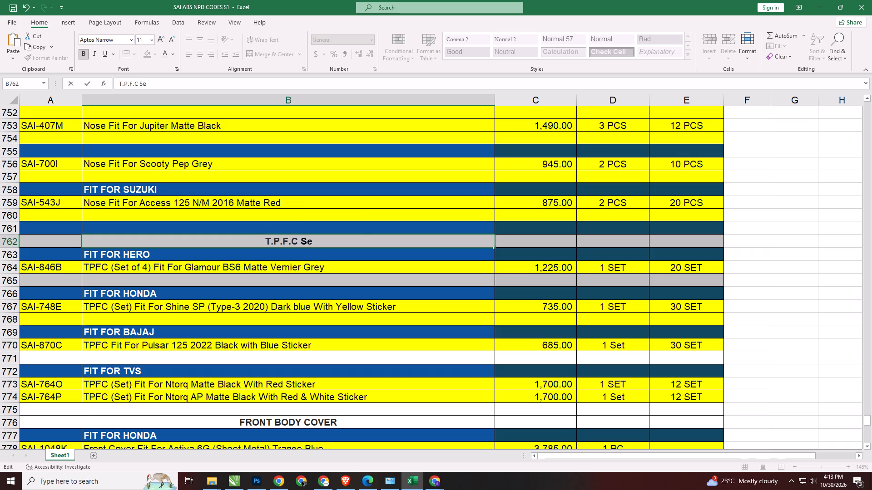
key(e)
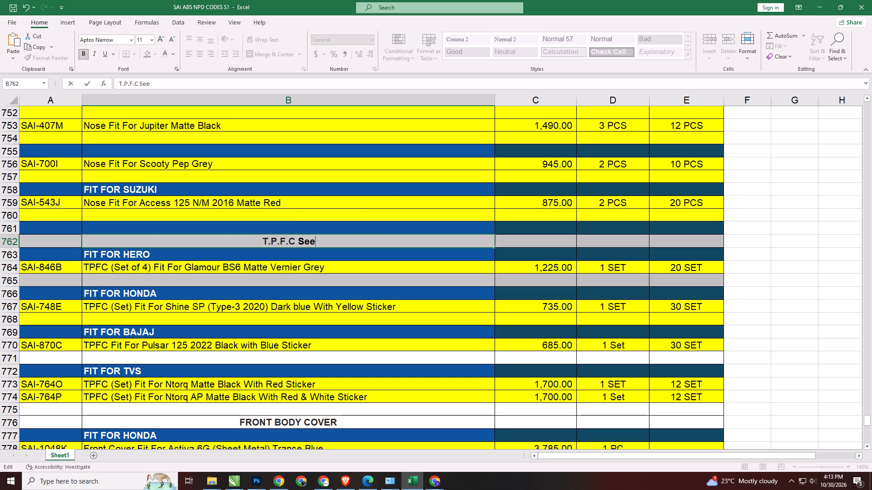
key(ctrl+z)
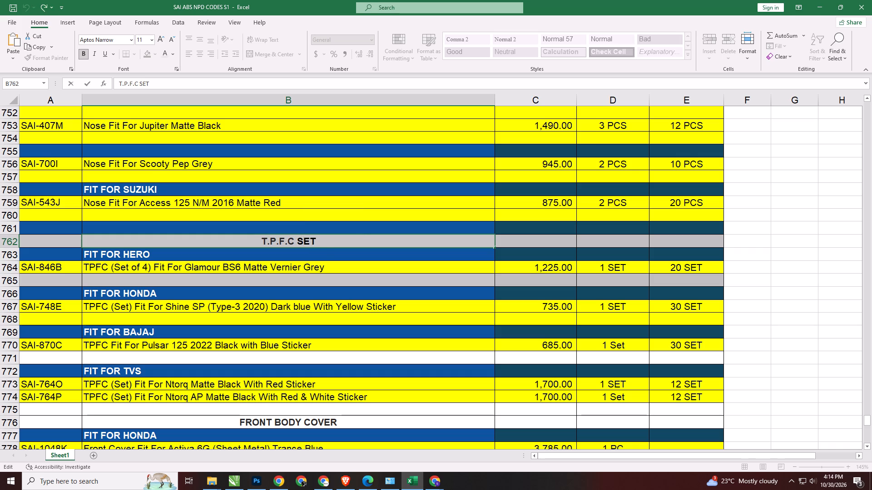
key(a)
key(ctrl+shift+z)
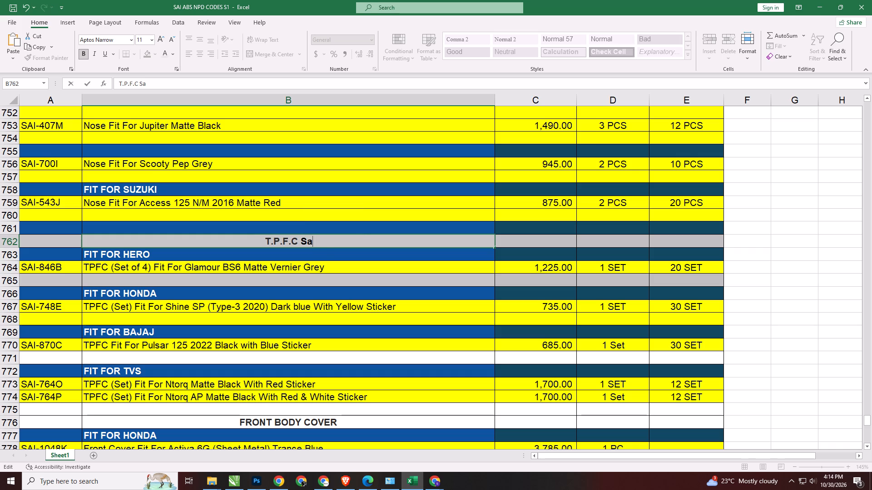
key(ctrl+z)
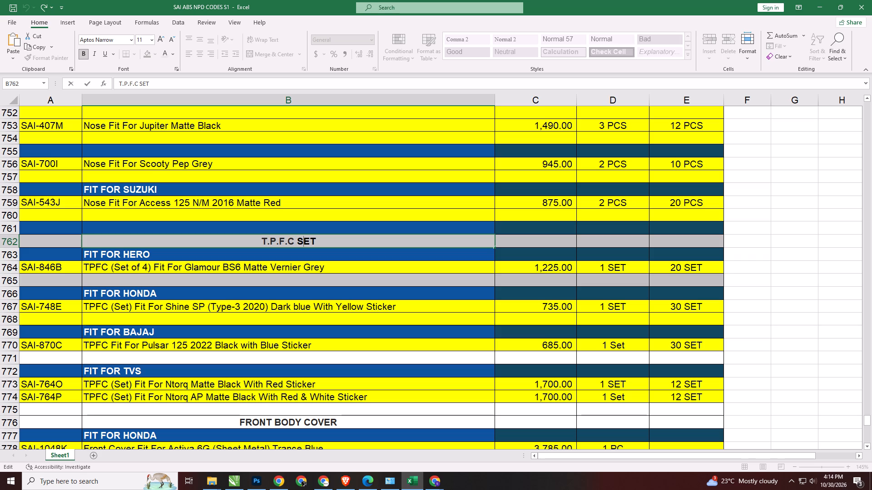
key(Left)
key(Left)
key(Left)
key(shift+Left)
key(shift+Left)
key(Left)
Back in CorelDRAW, extend page 25's title with a trailing "/" and a second line reading "T.P.F.C".
key(alt+Tab)
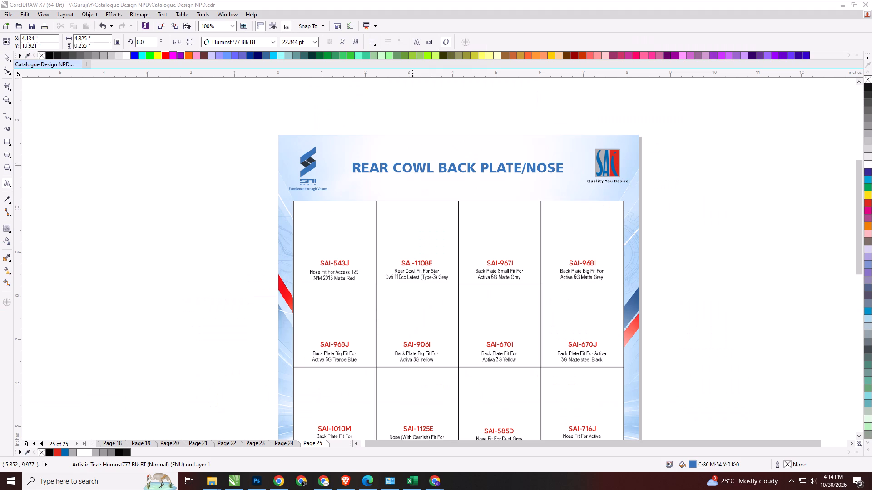
click(563, 171)
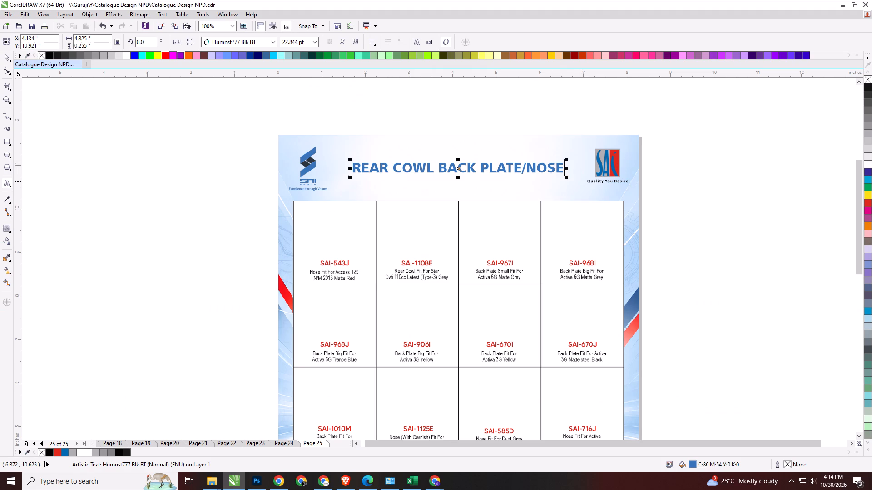
key(slash)
key(Return)
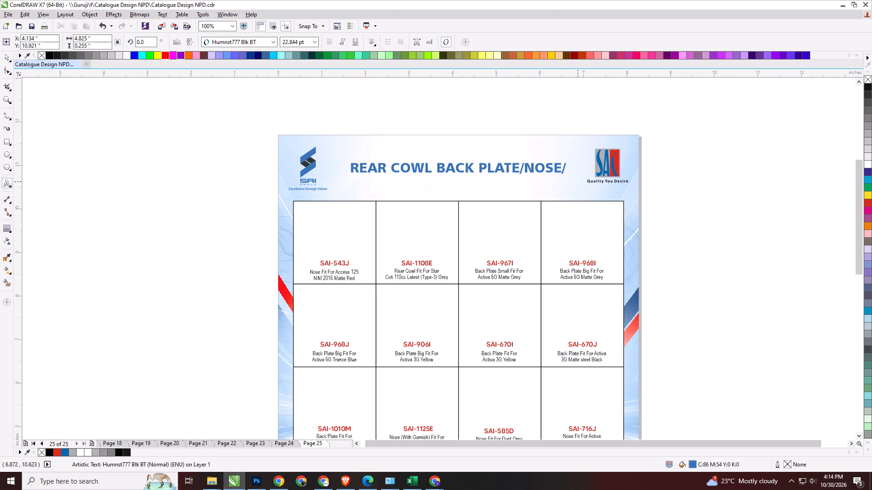
key(t)
key(BackSpace)
text(TP)
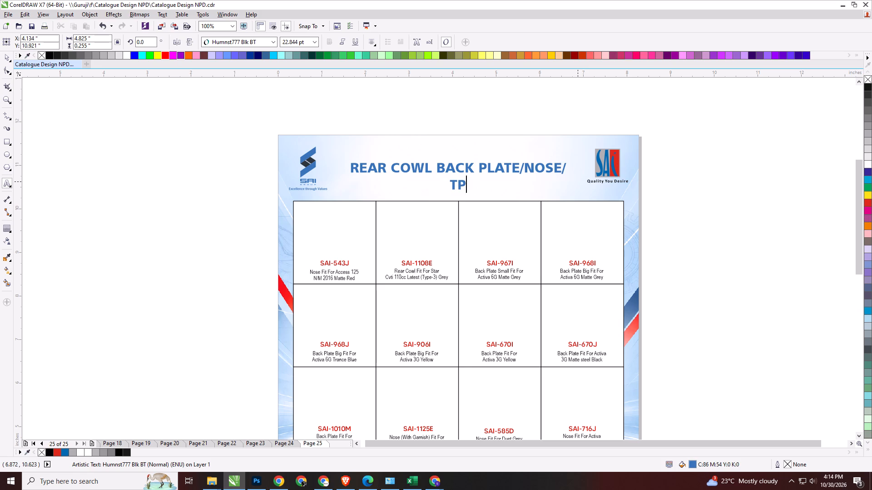
text(FC)
key(Left)
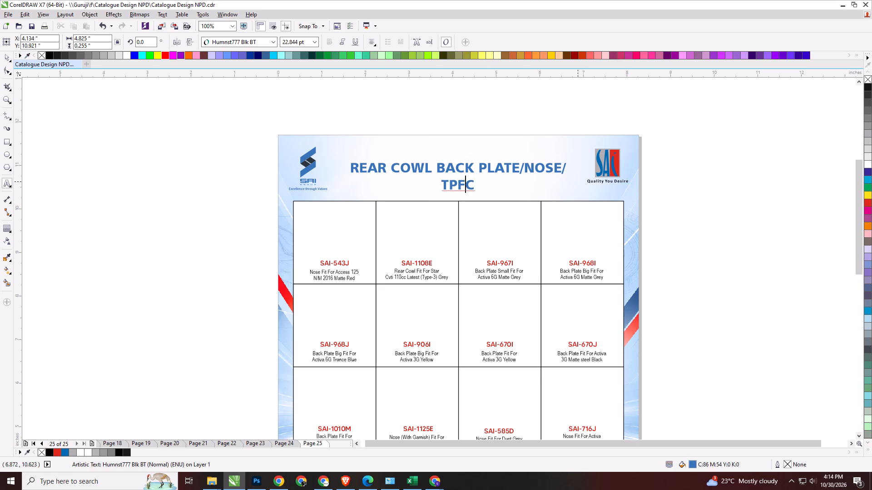
key(period)
key(Left)
key(Left)
key(period)
key(Left)
key(Left)
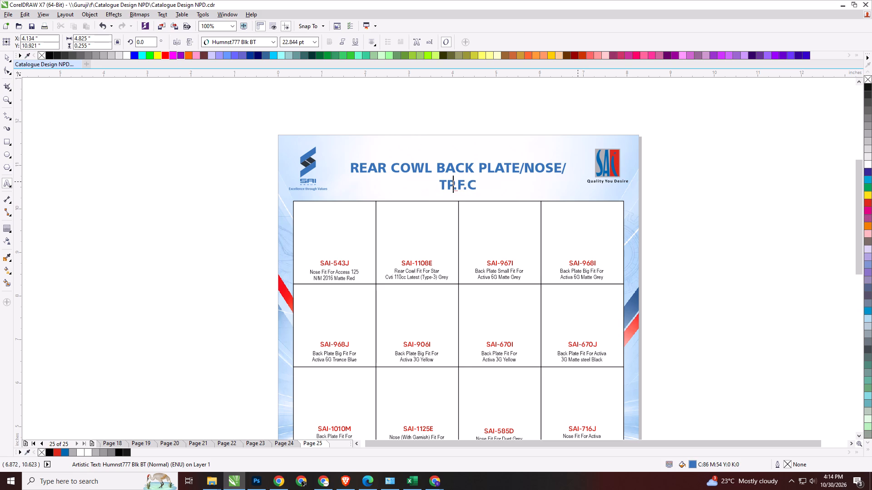
key(period)
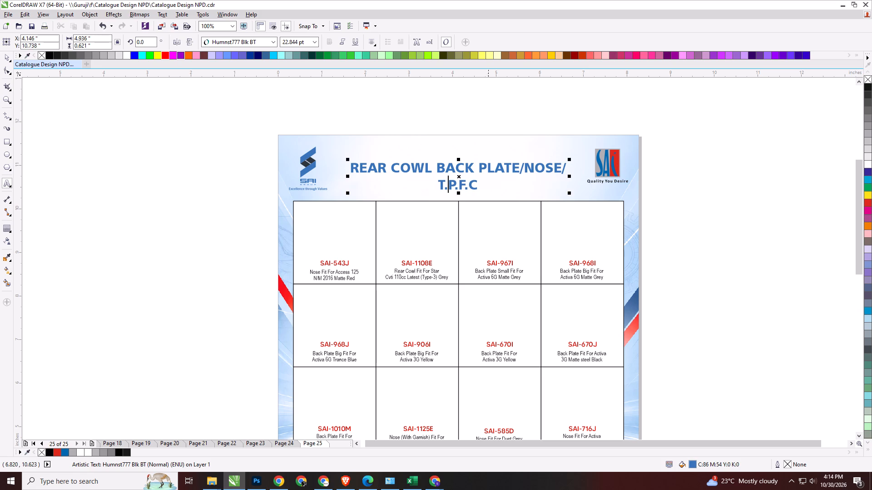
Check the heading wording in Excel and append "SET" after T.P.F.C on the title's second line in CorelDRAW.
click(476, 190)
key(alt+Tab)
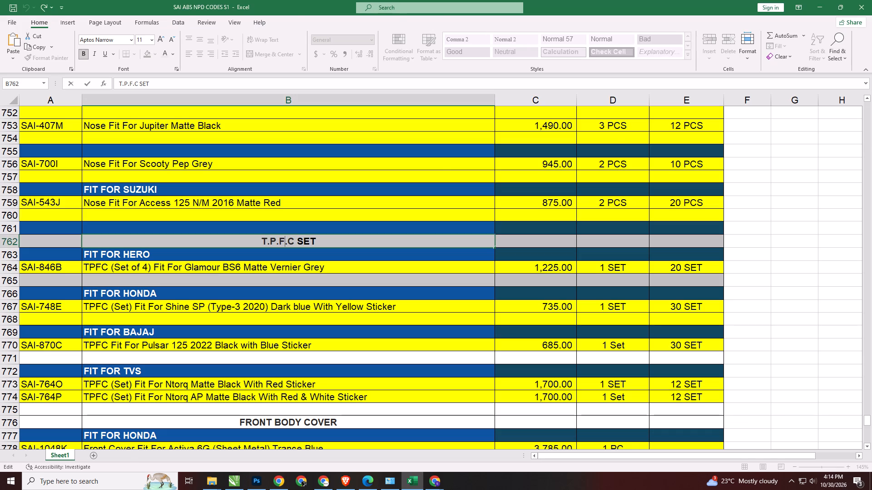
key(alt+Tab)
click(479, 186)
key(space)
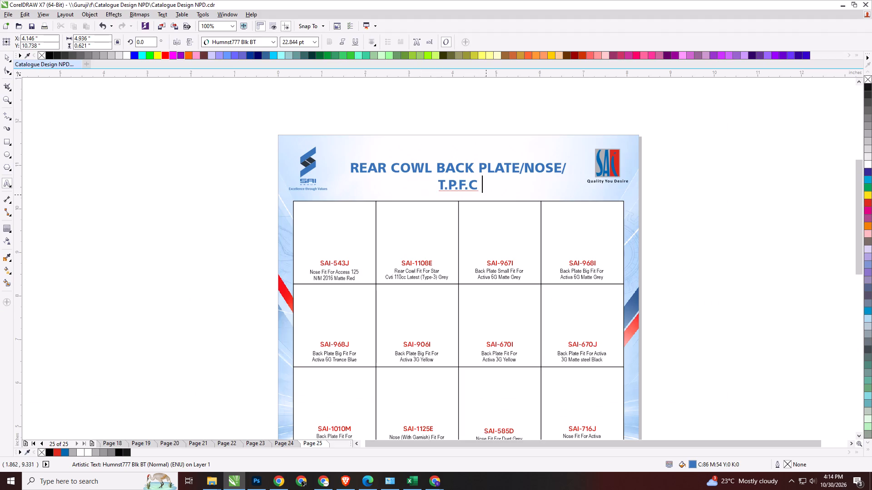
text(SET)
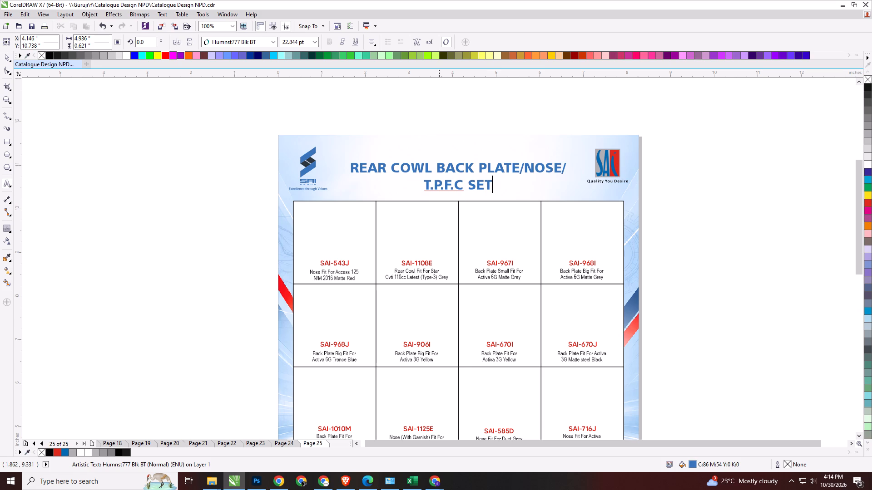
Centre the two-line title horizontally on the page 25 background.
click(3, 56)
shift+click(588, 188)
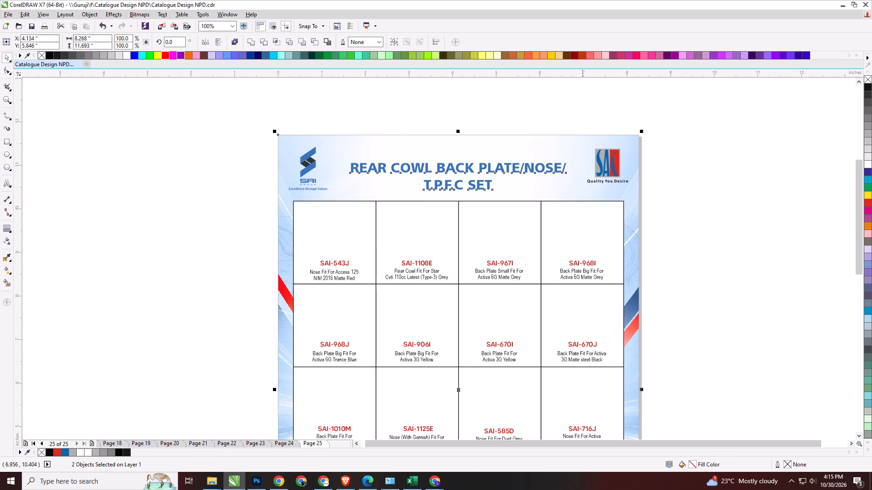
key(c)
click(730, 240)
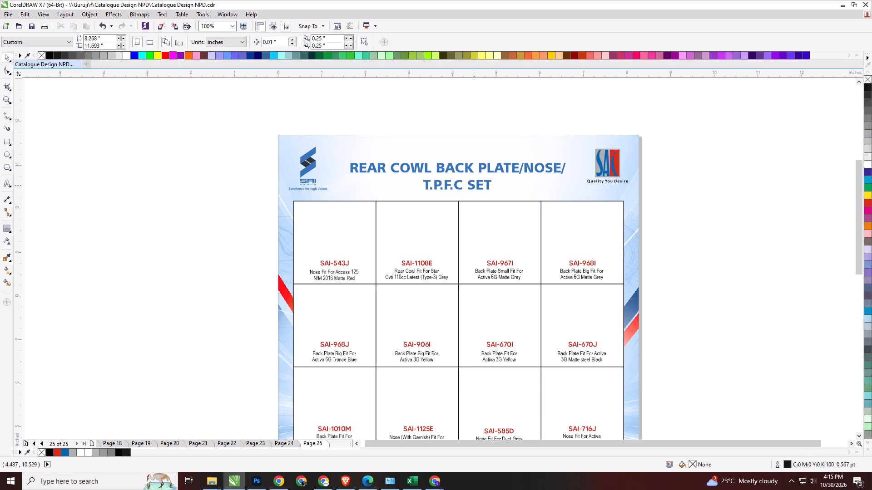
Align the bottom of the two-line title with the bottom of the header logo group.
click(474, 186)
shift+click(322, 190)
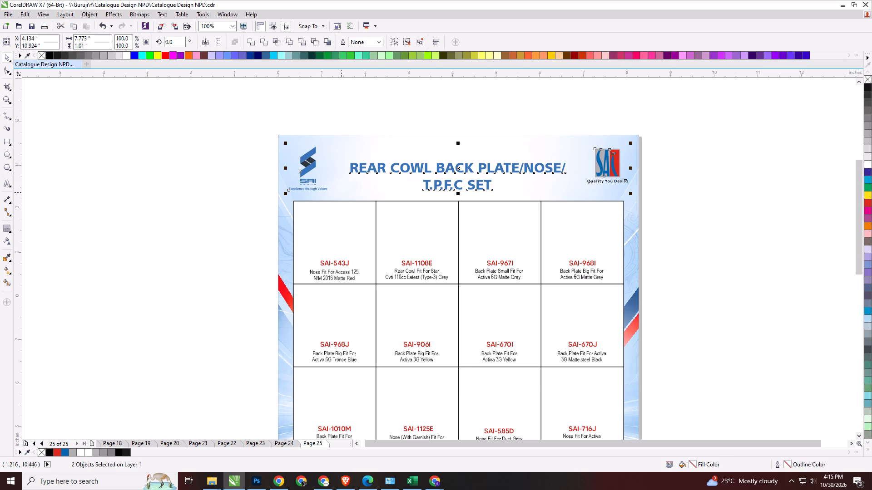
key(b)
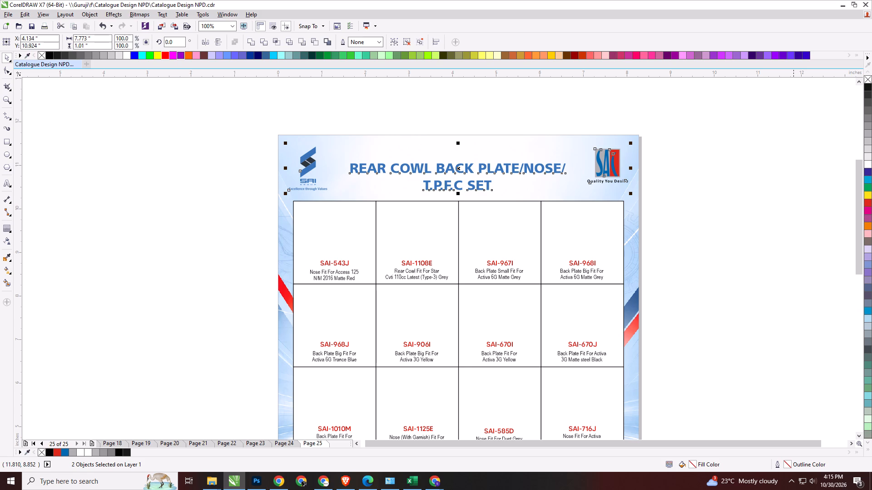
click(785, 267)
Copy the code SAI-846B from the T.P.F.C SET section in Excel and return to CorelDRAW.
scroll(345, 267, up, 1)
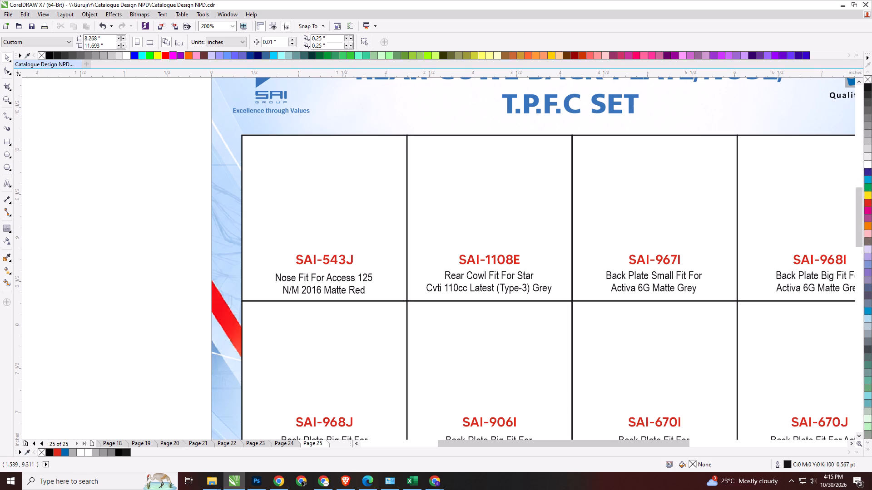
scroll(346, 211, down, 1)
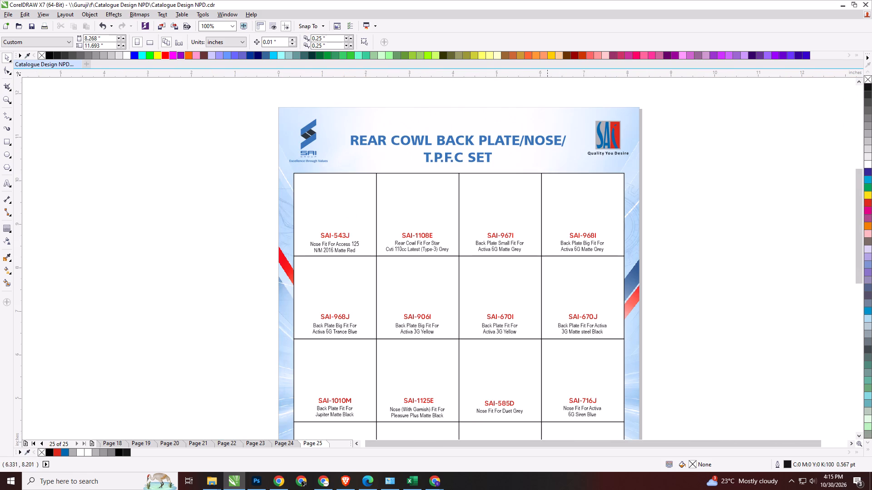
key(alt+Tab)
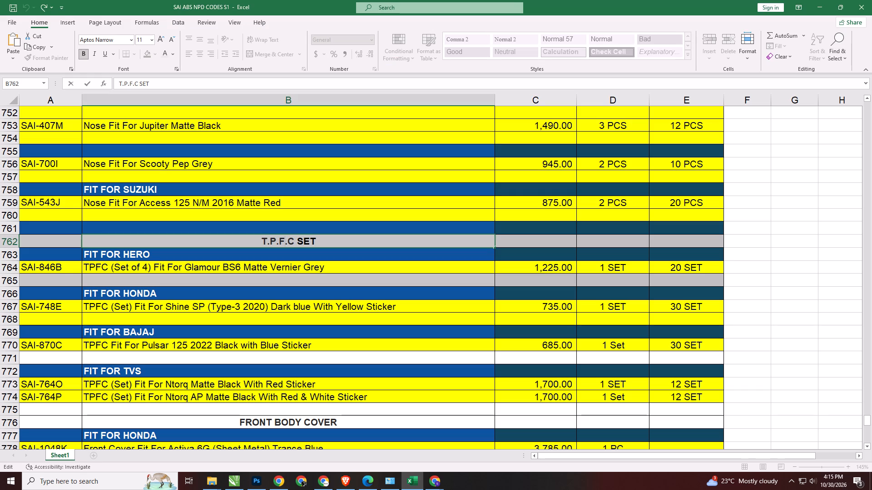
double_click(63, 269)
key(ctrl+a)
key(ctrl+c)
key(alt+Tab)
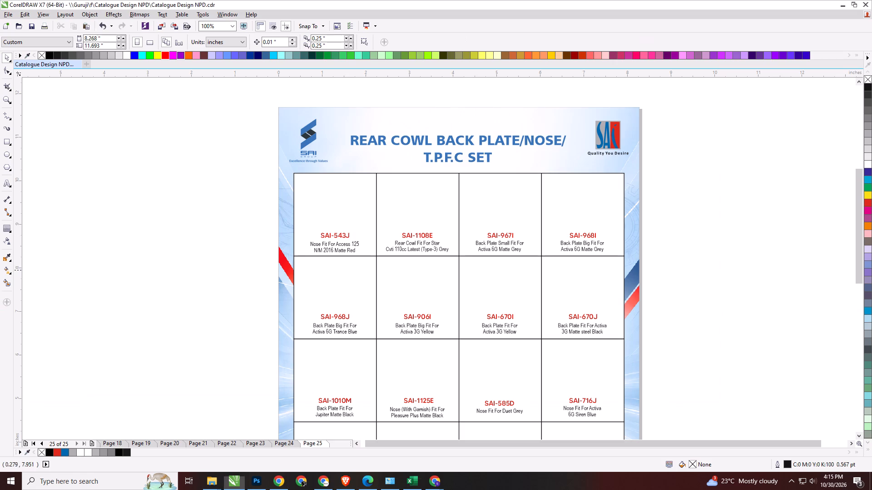
Check page 25's product grid against page 24 and the SAI-543J entry in the Excel list.
drag(857, 208, 842, 293)
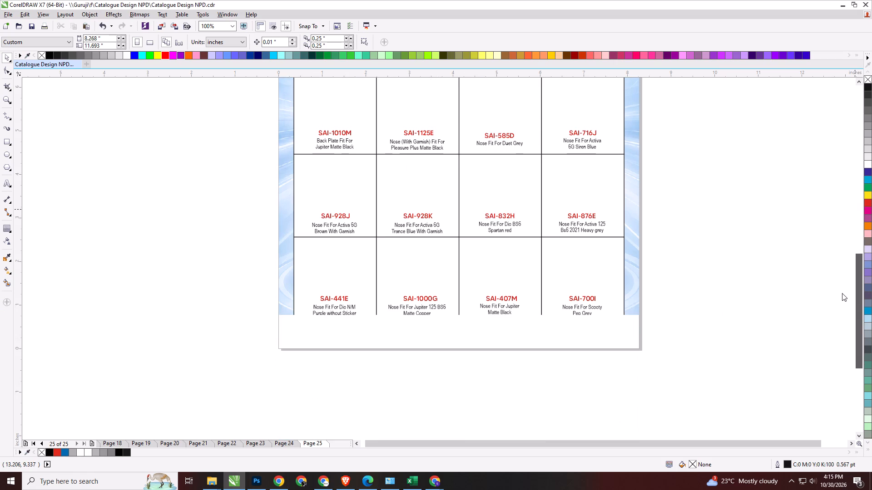
drag(842, 293, 841, 293)
key(alt+Tab)
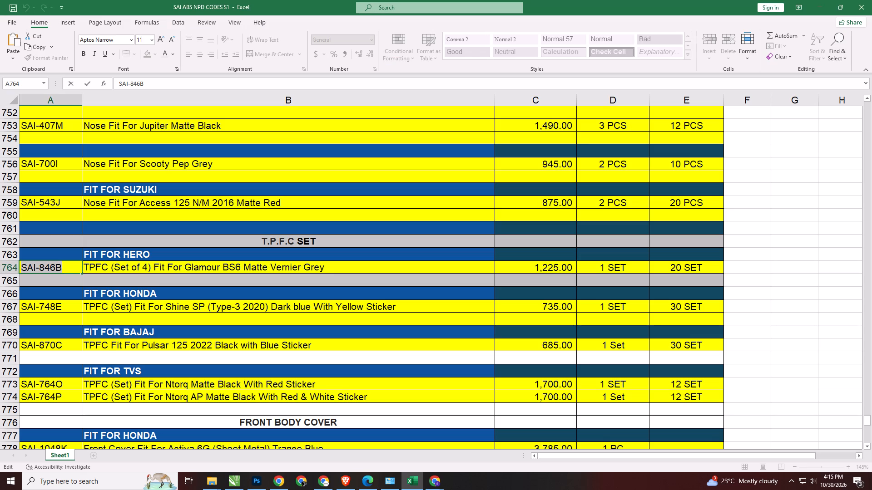
click(64, 204)
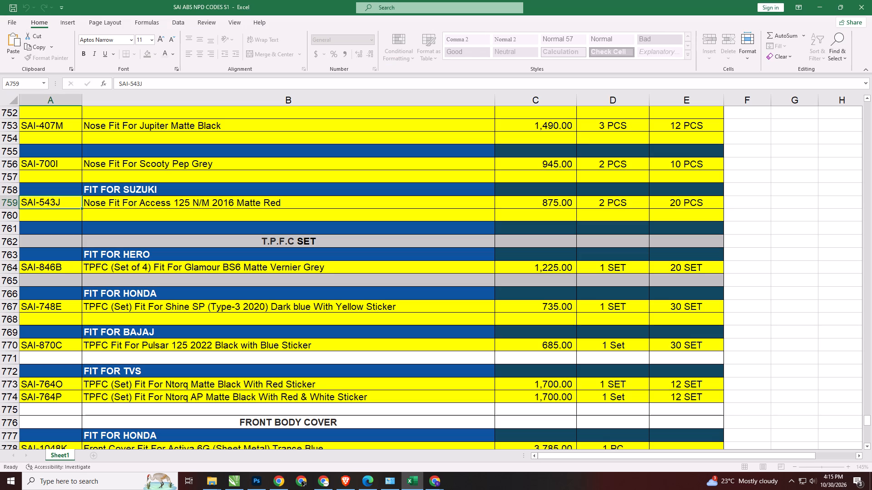
key(alt+Tab)
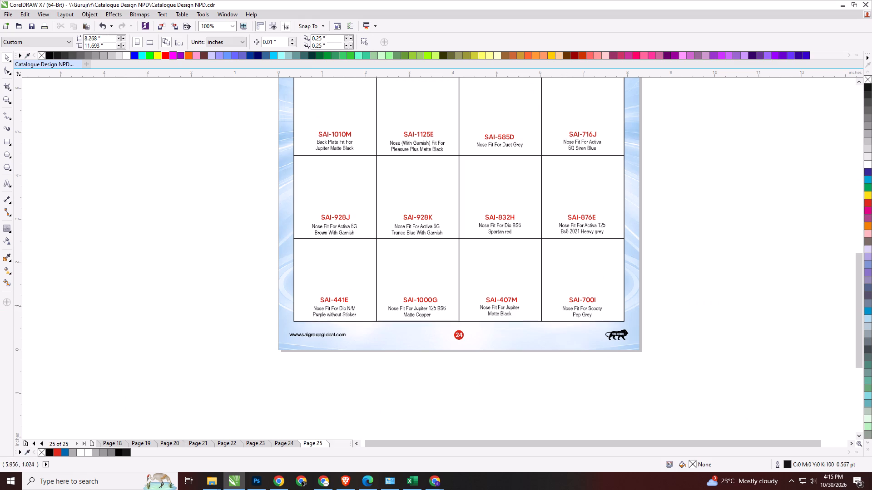
key(alt+Tab)
key(alt+Tab)
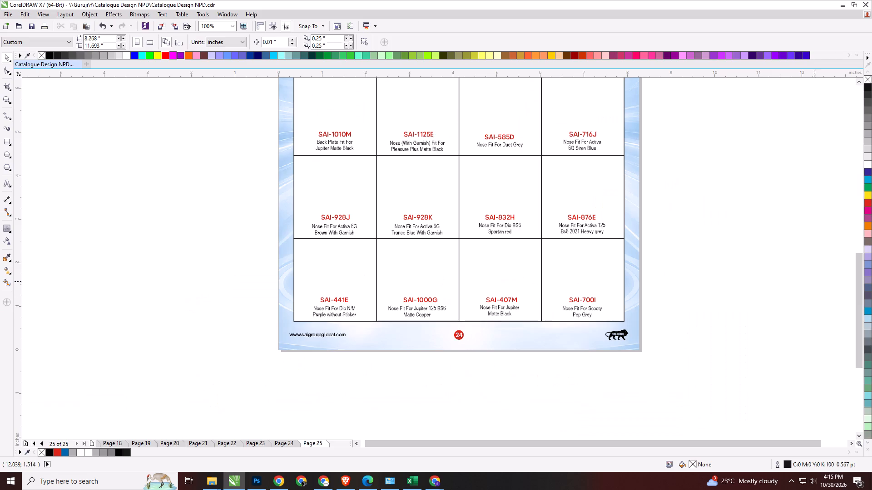
click(859, 278)
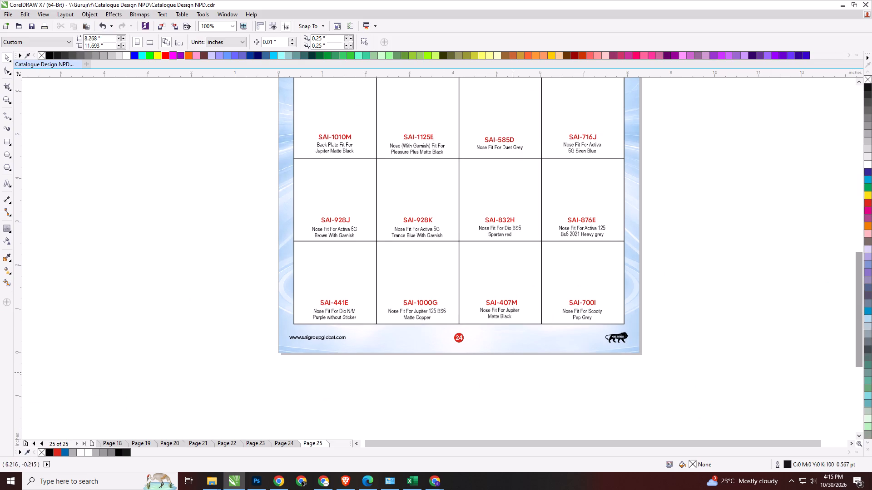
click(285, 443)
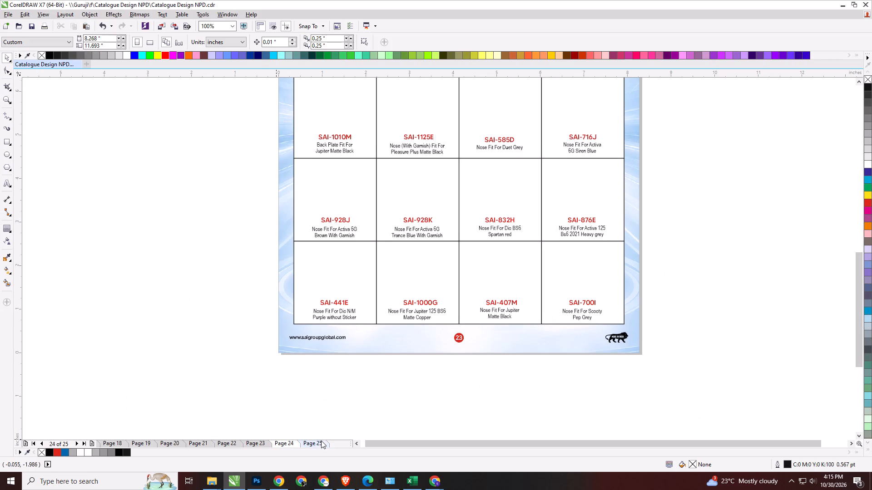
click(317, 441)
drag(857, 320, 857, 305)
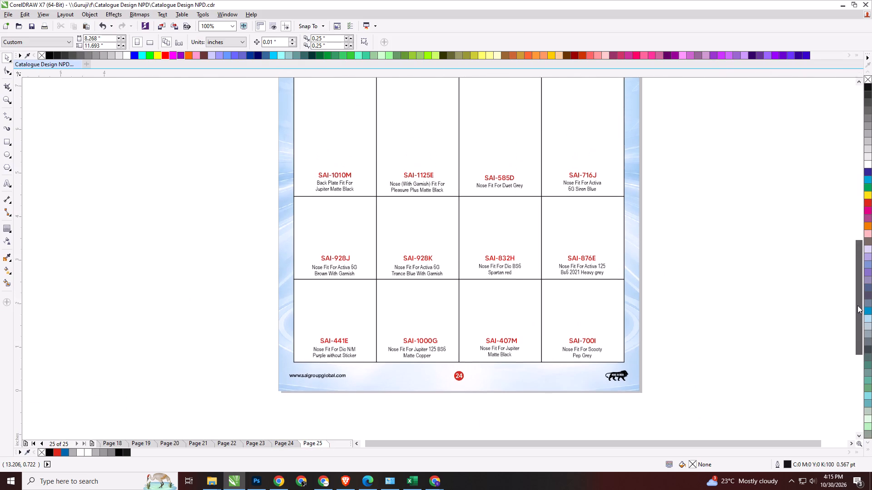
drag(857, 305, 851, 245)
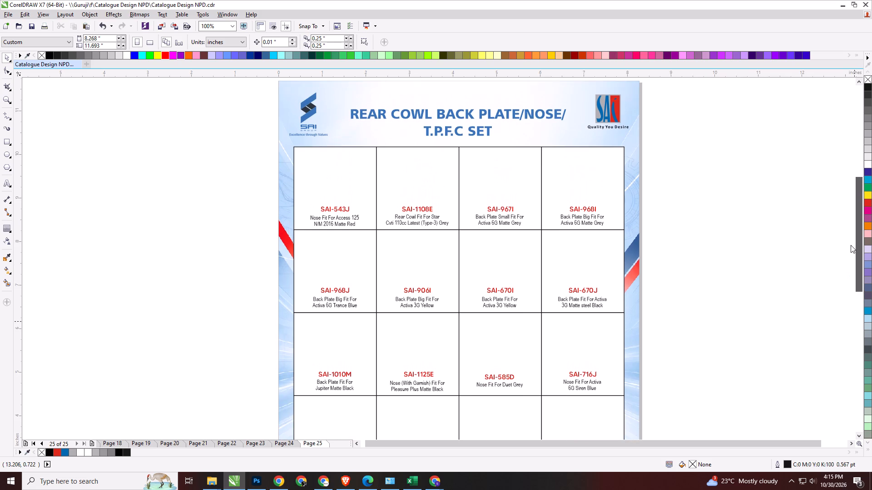
drag(851, 245, 850, 248)
scroll(418, 191, up, 1)
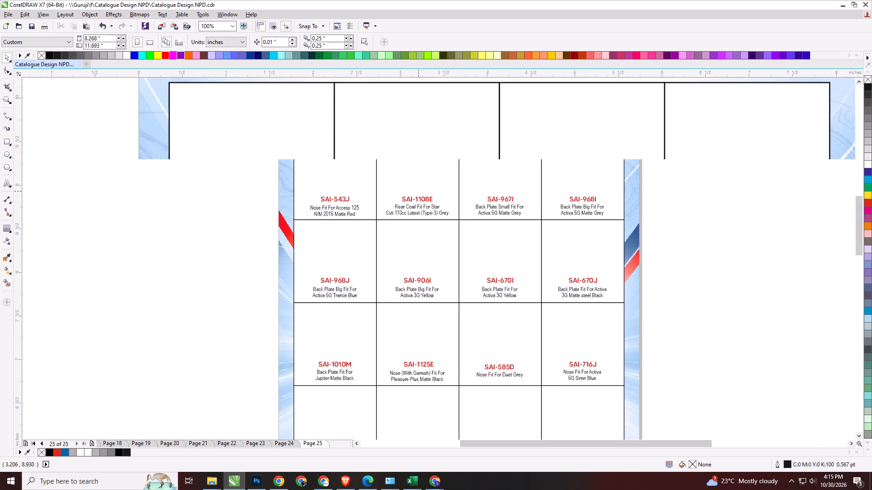
Copy SAI-846B from Excel and replace the code SAI-1108E in the grid's second cell on CorelDRAW page 25.
key(alt+Tab)
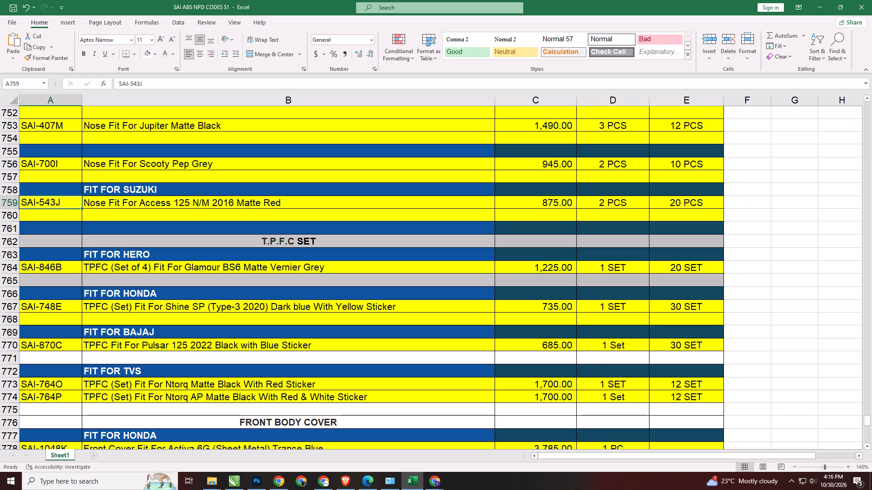
double_click(69, 271)
key(ctrl+a)
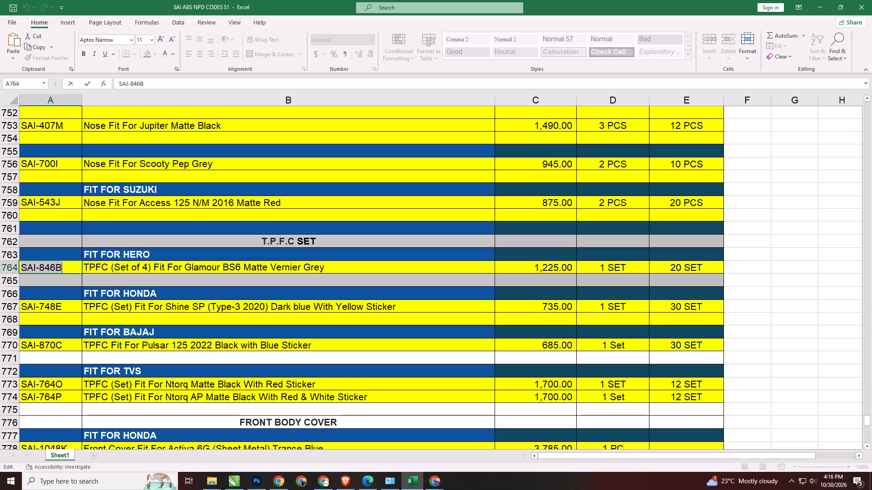
key(ctrl+c)
key(alt+Tab)
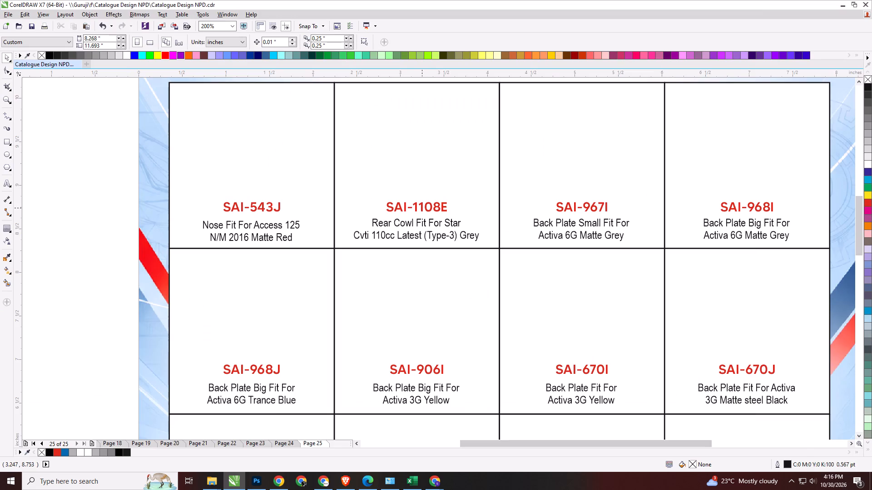
double_click(422, 208)
key(ctrl+a)
key(ctrl+v)
Replace the description under SAI-846B with Excel's "TPFC (Set of 4) Fit For Glamour BS6 Matte Vernier Grey", starting the second line at BS6.
key(alt+Tab)
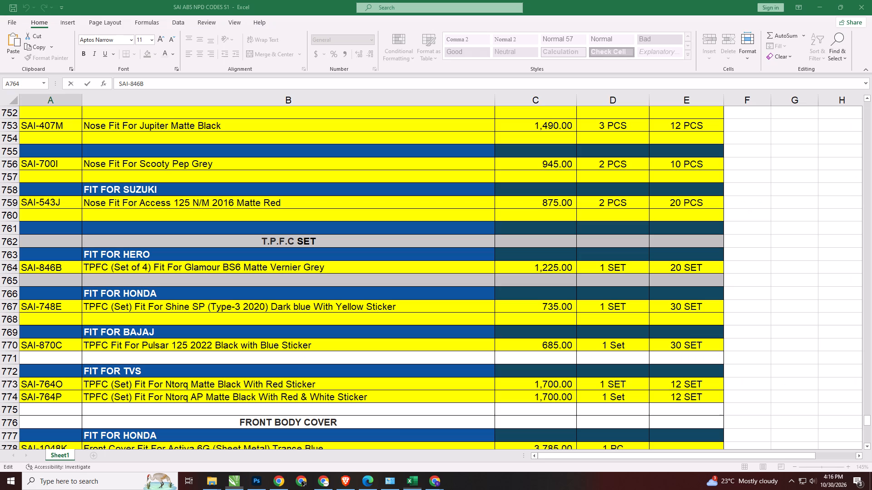
double_click(156, 270)
key(ctrl+a)
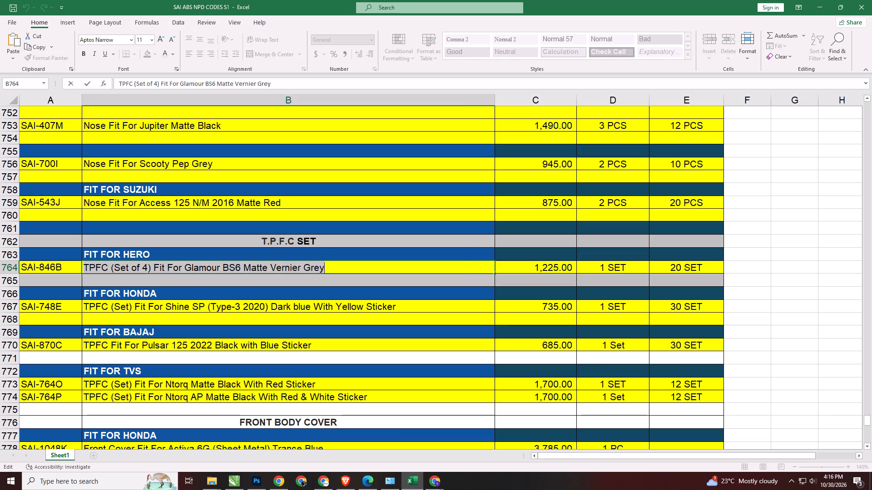
key(ctrl+c)
key(alt+Tab)
click(443, 224)
key(ctrl+a)
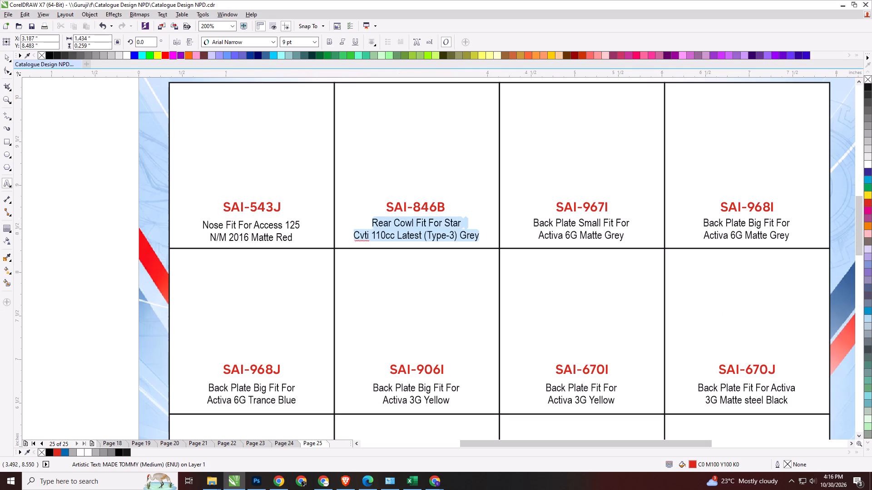
key(ctrl+v)
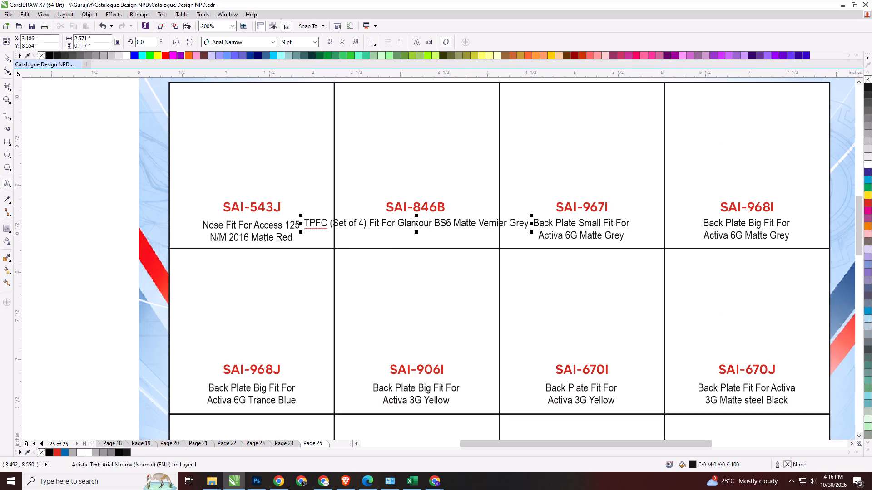
click(434, 224)
key(Return)
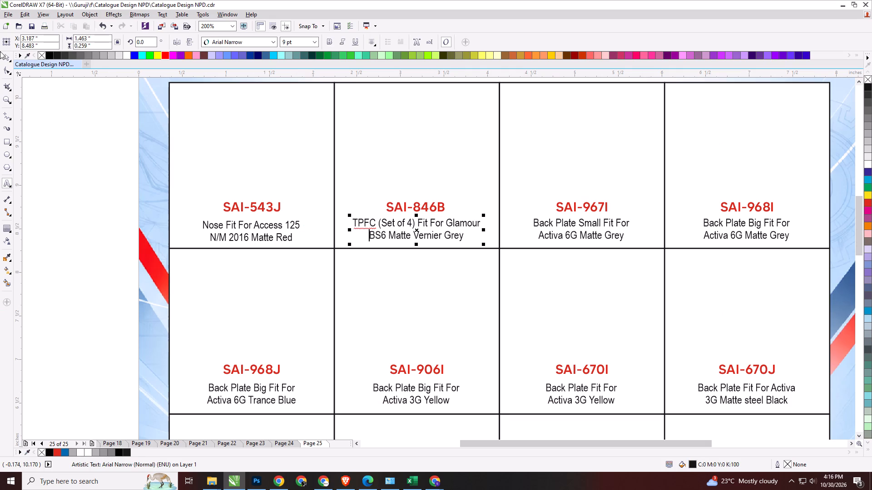
click(10, 55)
Shorten page 25's title to the single line "NOSE/T.P.F.C SET", removing the "REAR COWL BACK PLATE/" part.
scroll(399, 324, down, 1)
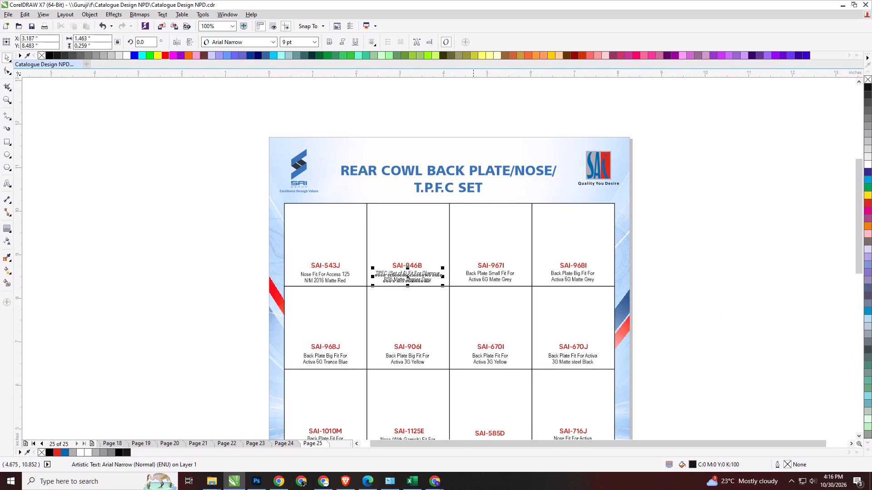
scroll(473, 173, up, 1)
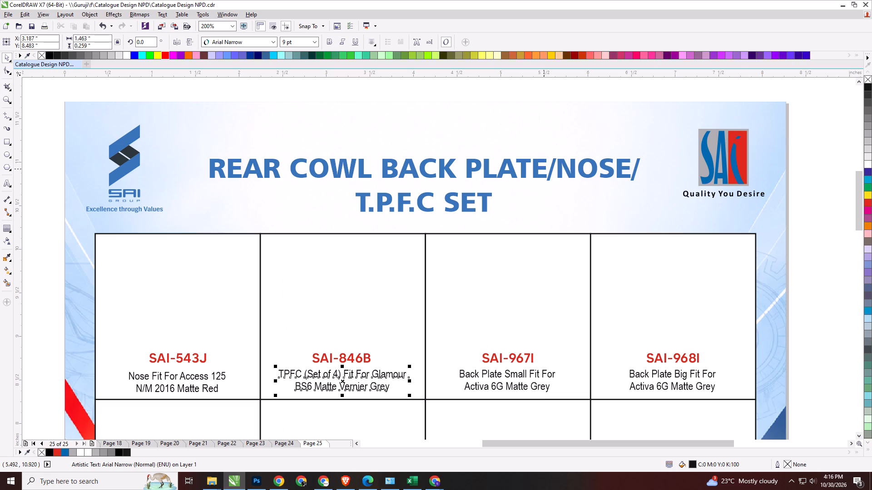
double_click(545, 169)
drag(545, 169, 455, 169)
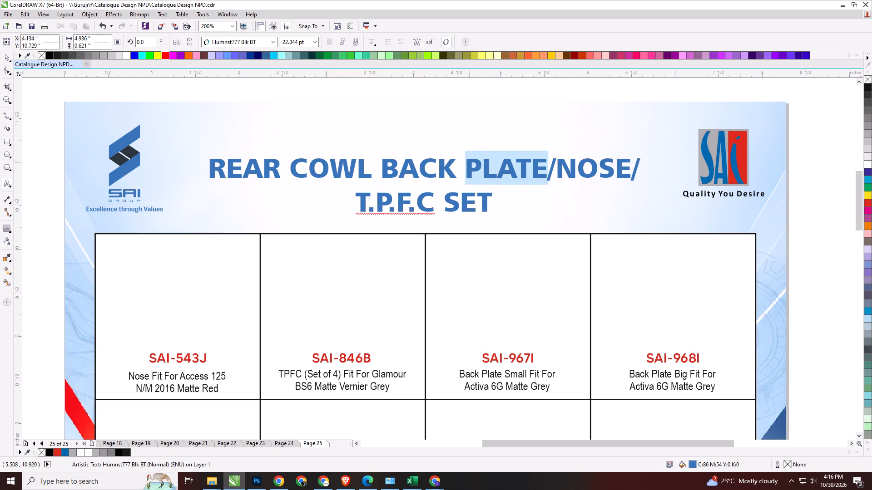
drag(455, 169, 212, 174)
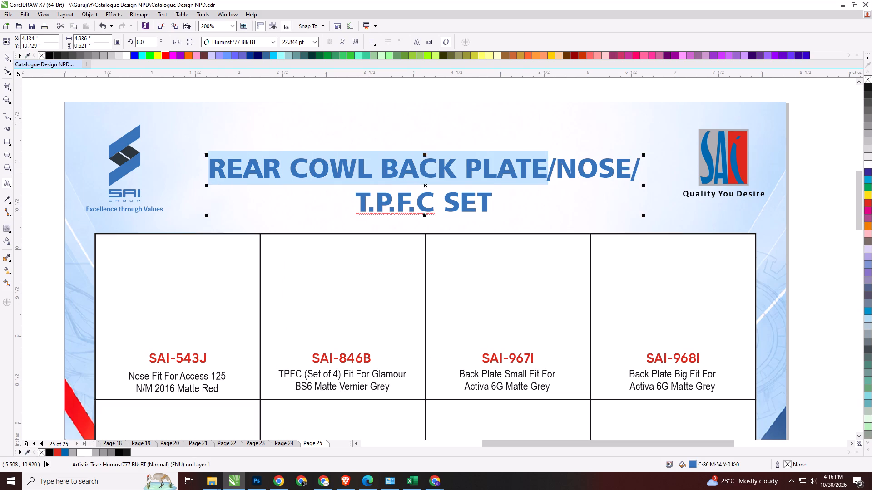
key(BackSpace)
click(388, 163)
key(BackSpace)
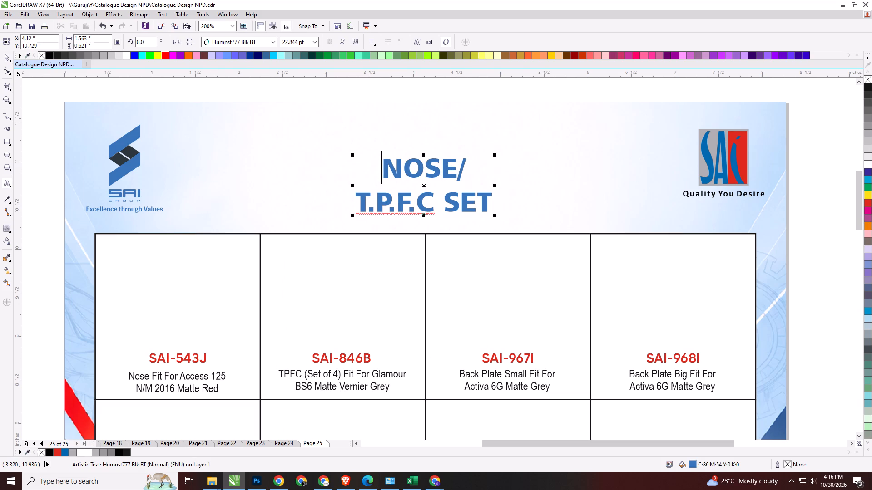
click(360, 202)
key(BackSpace)
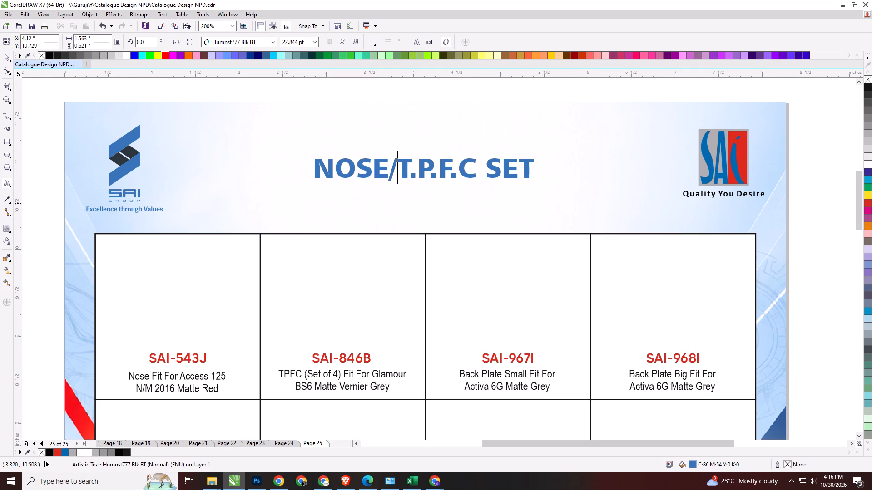
click(10, 57)
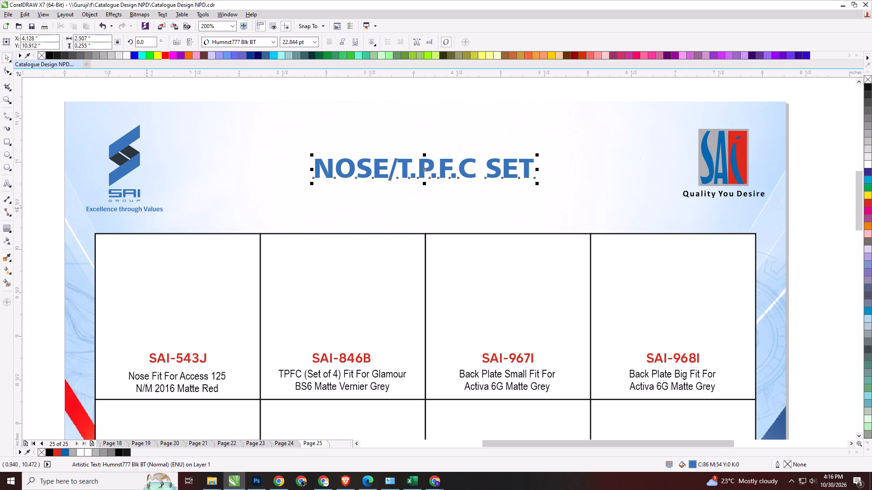
Align the title's bottom edge with the header logo group and centre it horizontally on the page background.
shift+click(147, 208)
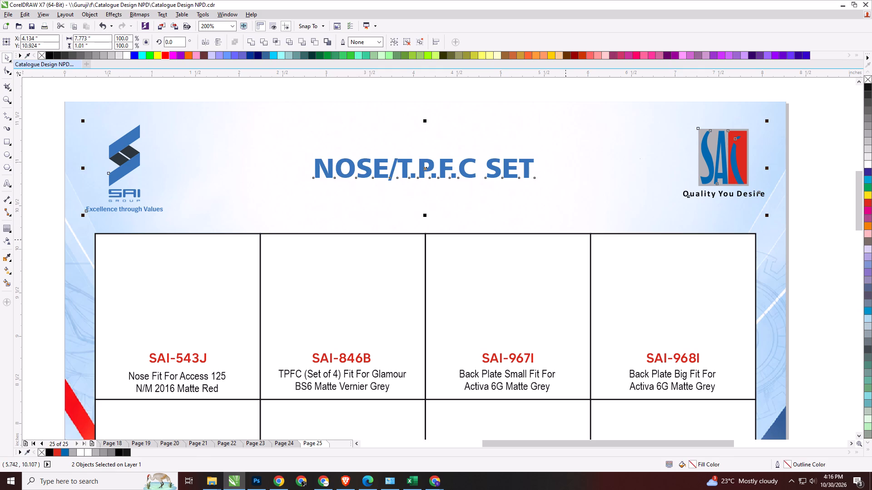
key(b)
click(835, 221)
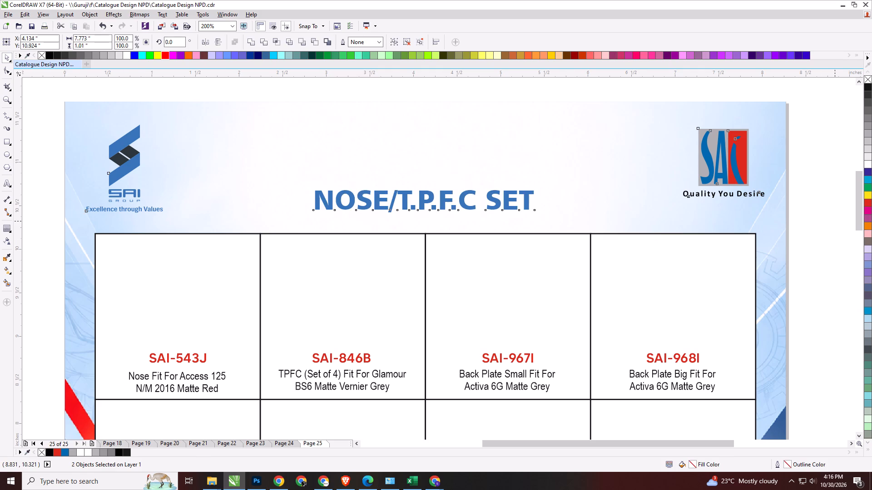
click(527, 199)
shift+click(557, 190)
key(c)
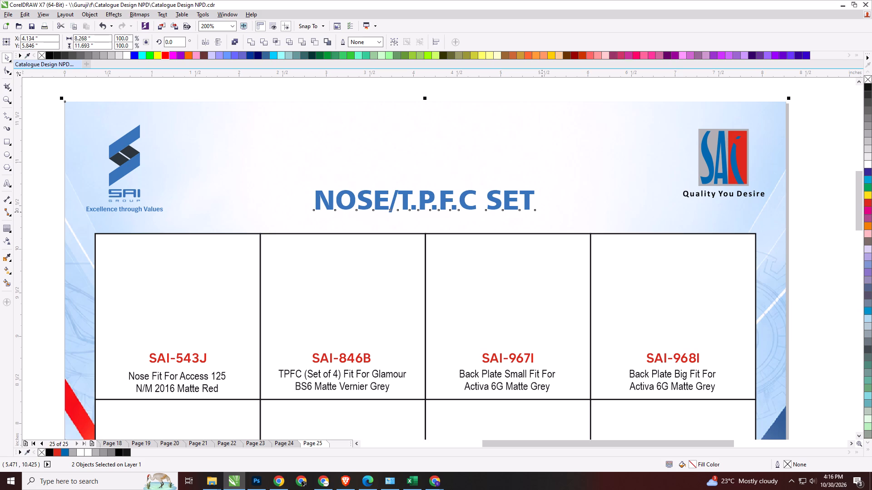
click(829, 191)
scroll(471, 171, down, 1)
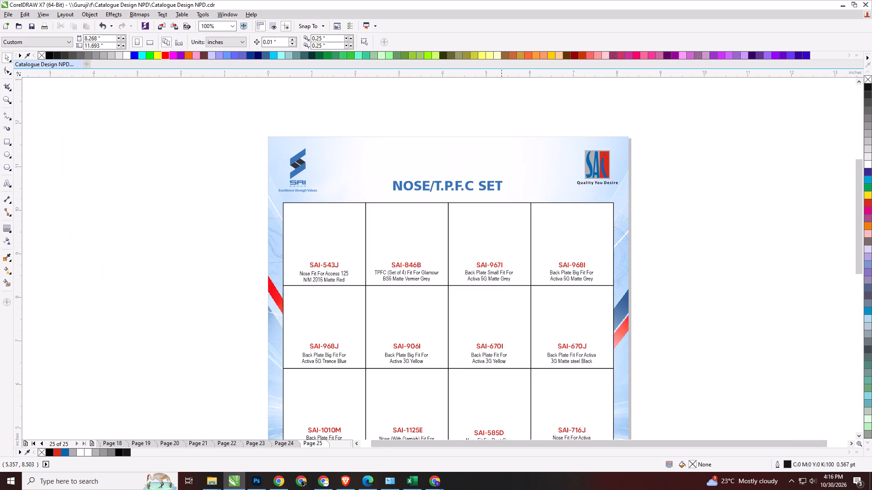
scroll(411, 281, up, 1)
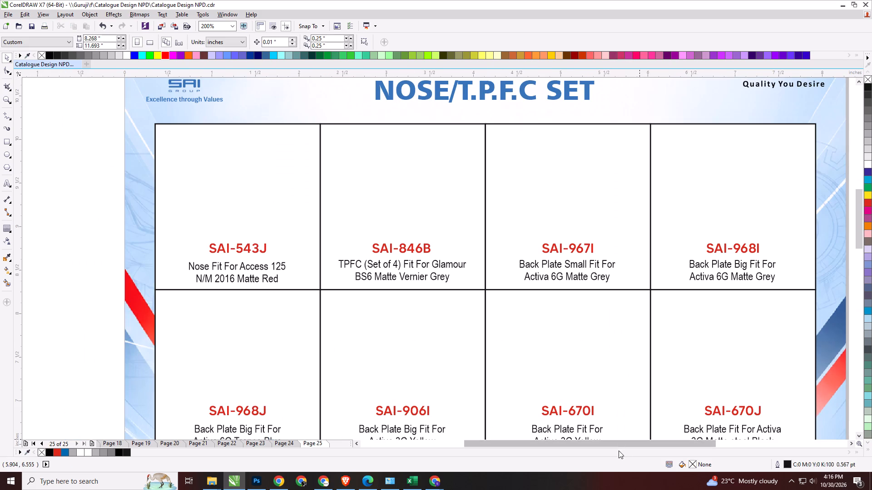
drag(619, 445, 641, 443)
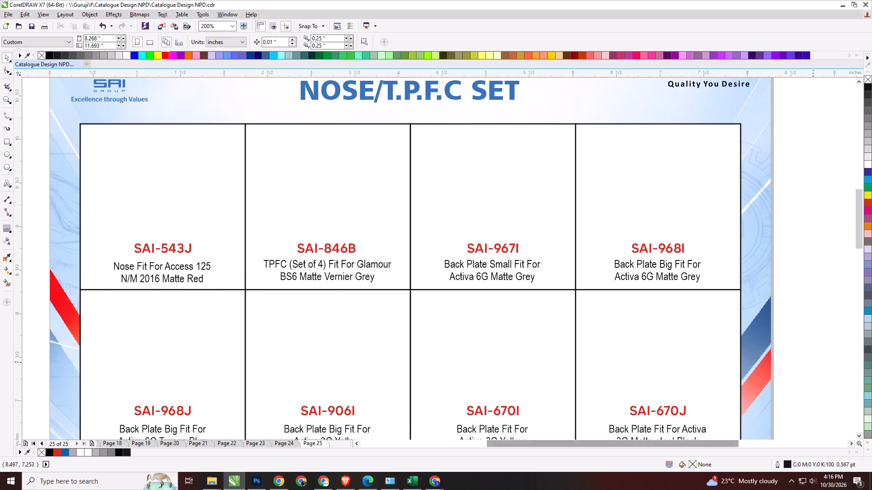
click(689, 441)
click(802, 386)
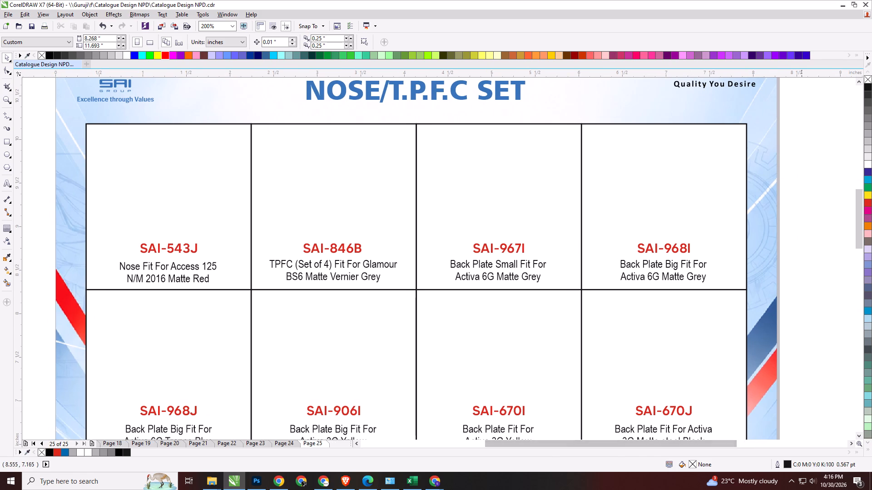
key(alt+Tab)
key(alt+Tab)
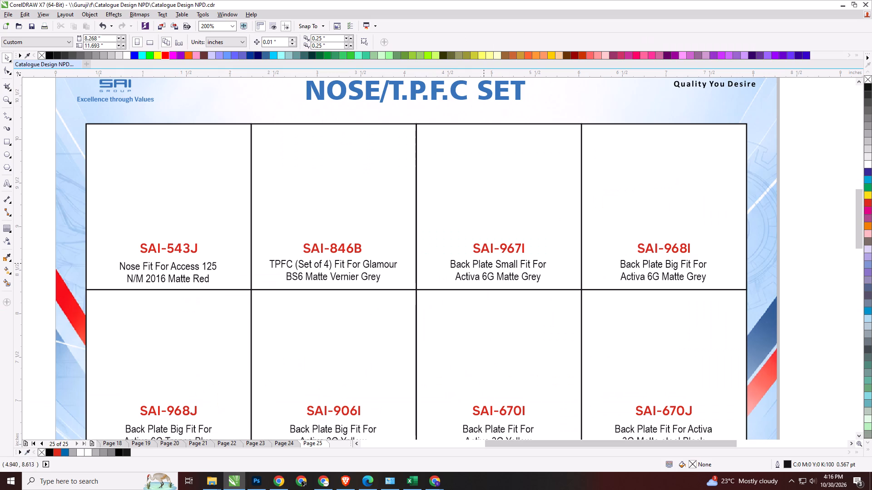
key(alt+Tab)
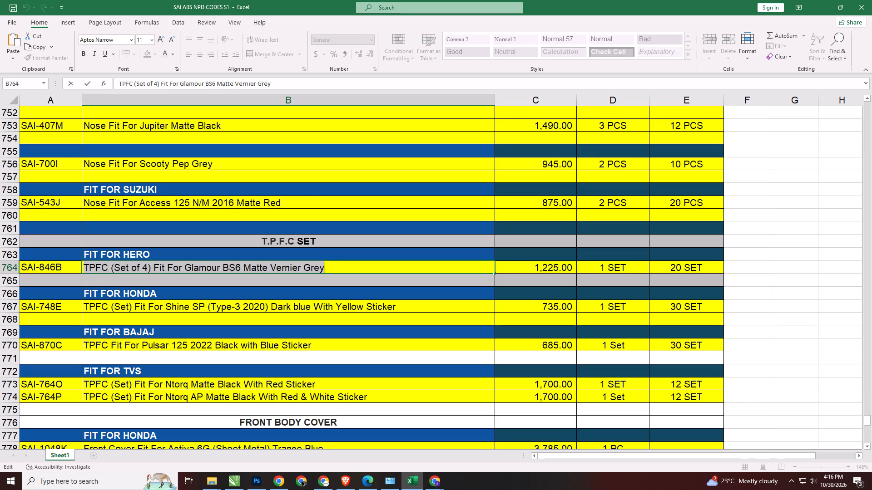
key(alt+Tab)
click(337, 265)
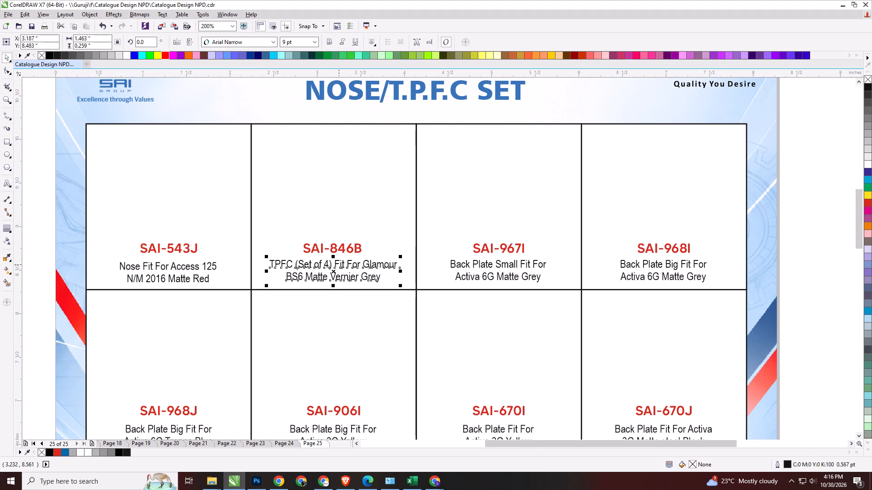
Copy SAI-748E from Excel and replace the code SAI-967I in the grid's third cell on CorelDRAW page 25.
key(alt+Tab)
double_click(68, 310)
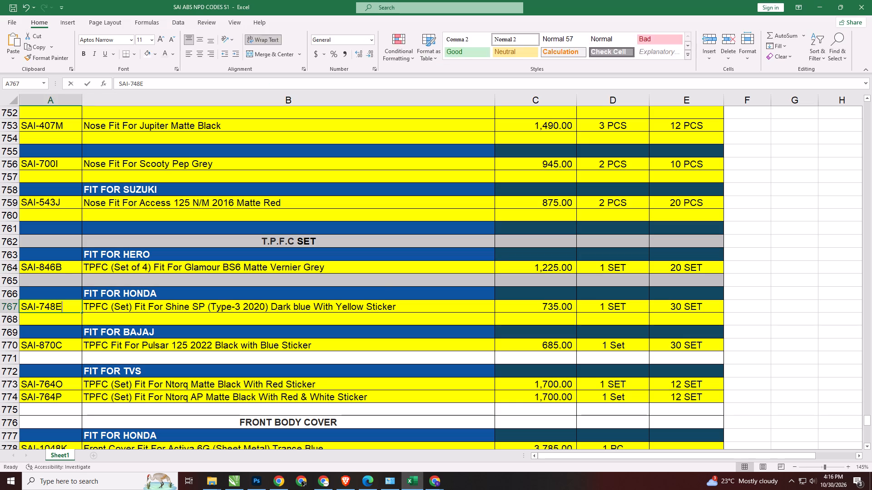
key(ctrl+a)
key(ctrl+c)
key(alt+Tab)
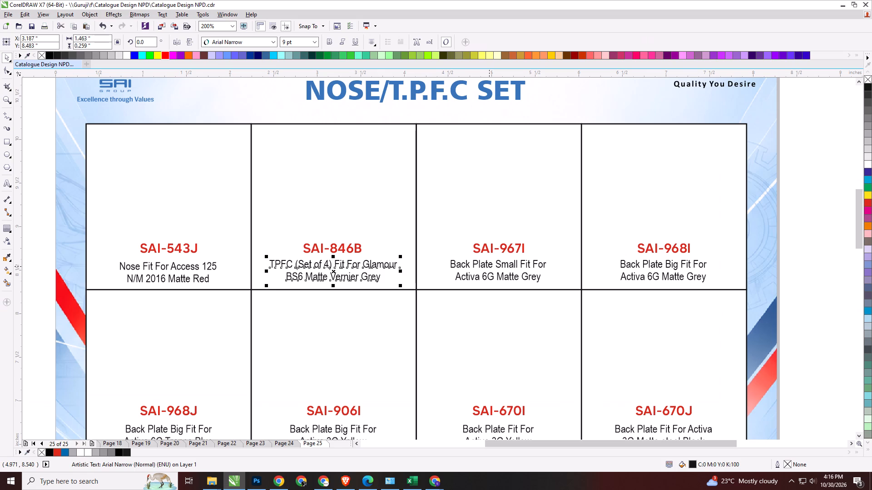
double_click(489, 266)
key(ctrl+a)
key(ctrl+v)
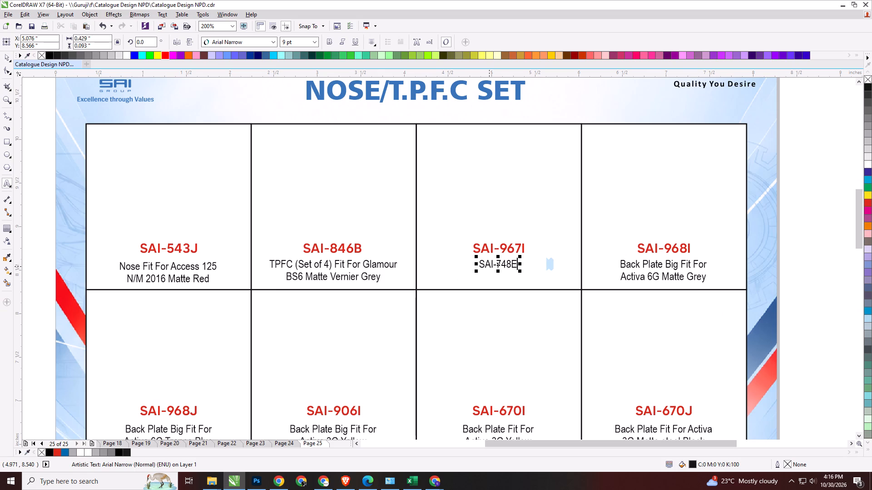
key(ctrl+z)
click(510, 248)
key(ctrl+a)
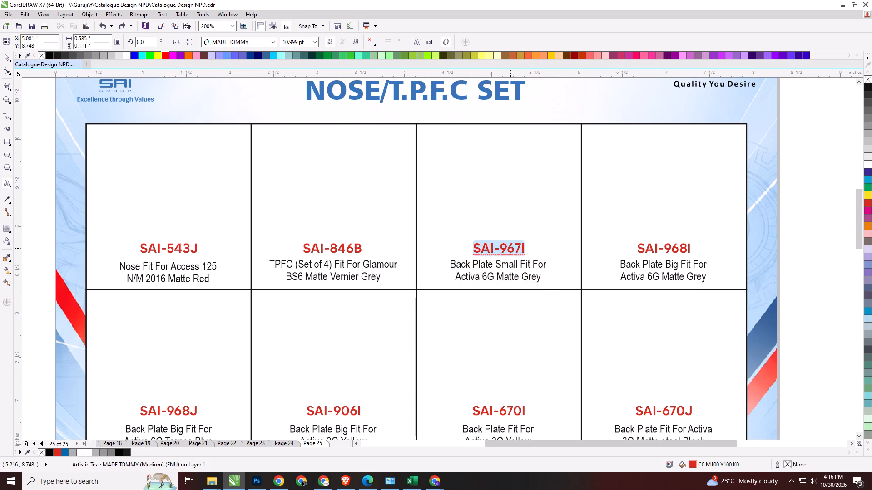
key(ctrl+v)
Replace the description under SAI-748E with Excel's "TPFC (Set) Fit For Shine SP (Type-3 2020) Dark blue With Yellow Sticker".
click(505, 269)
key(ctrl+a)
key(alt+Tab)
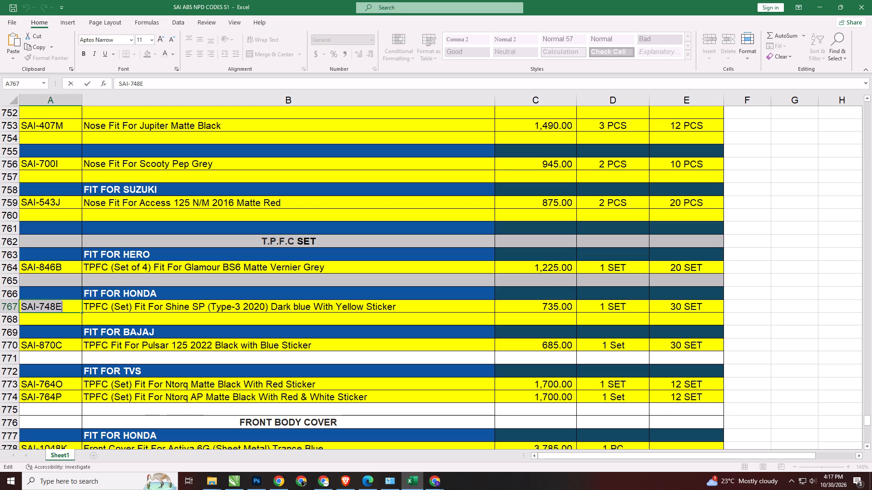
triple_click(133, 308)
key(ctrl+a)
key(ctrl+c)
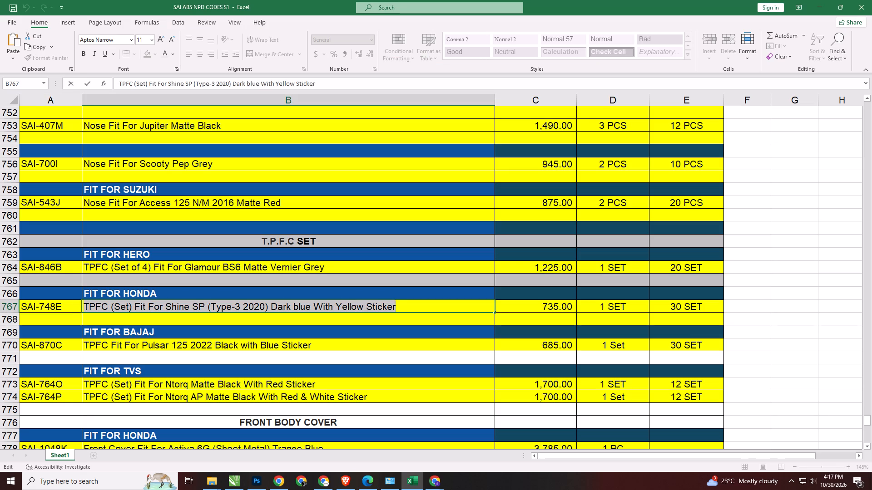
key(alt+space)
key(alt+Tab)
click(347, 307)
key(ctrl+a)
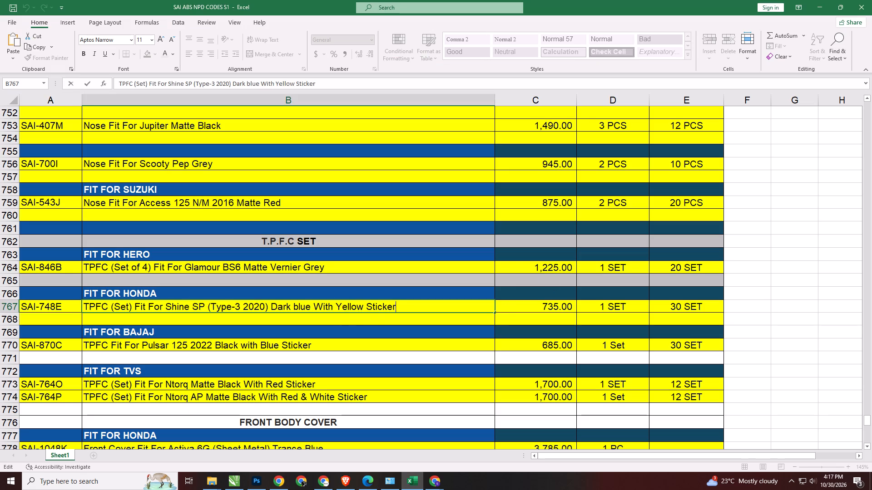
key(ctrl+c)
key(alt+Tab)
key(ctrl+v)
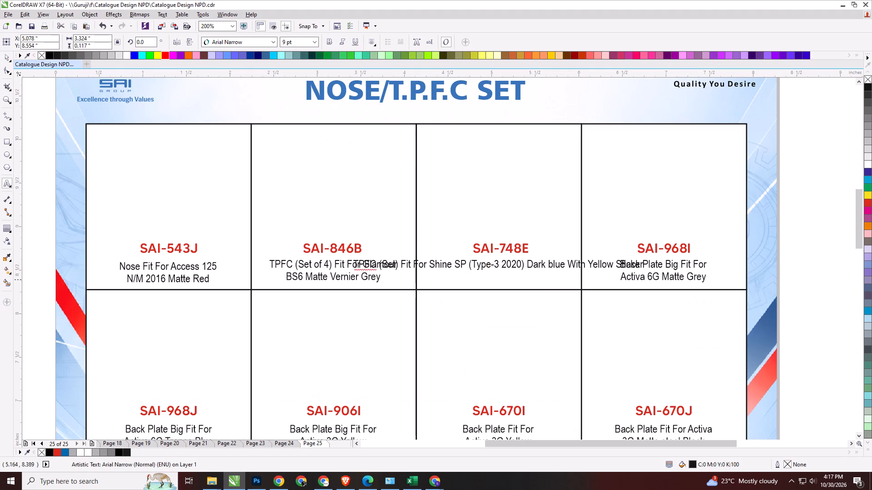
Split the SAI-748E description into three lines, starting the second at "(Type-3 2020)" and the third at "ellow Sticker".
click(530, 263)
key(Return)
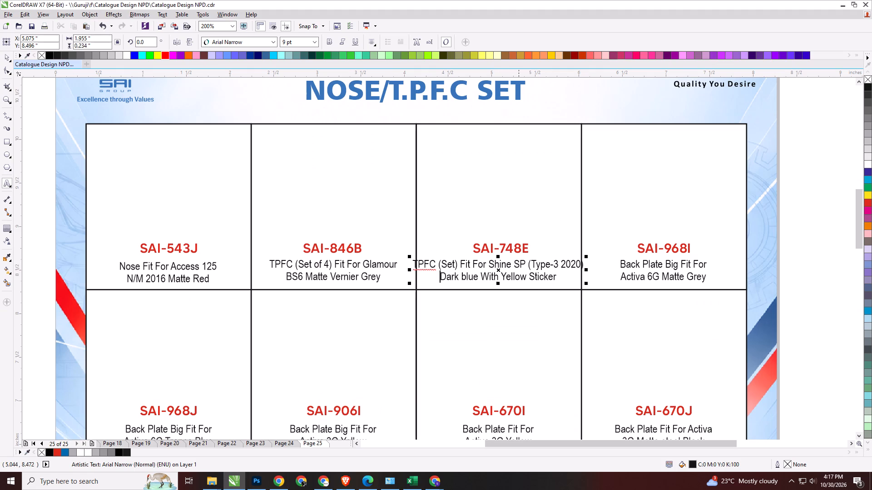
key(BackSpace)
click(470, 266)
key(Return)
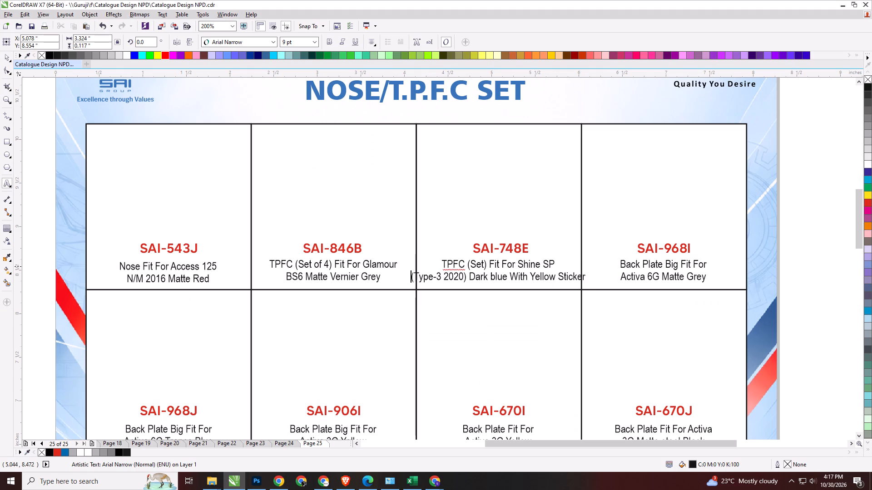
click(533, 277)
key(Return)
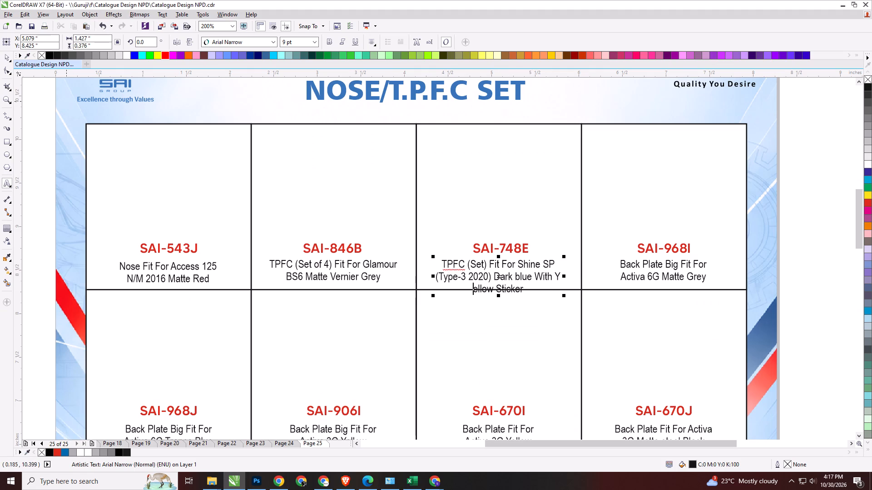
click(7, 58)
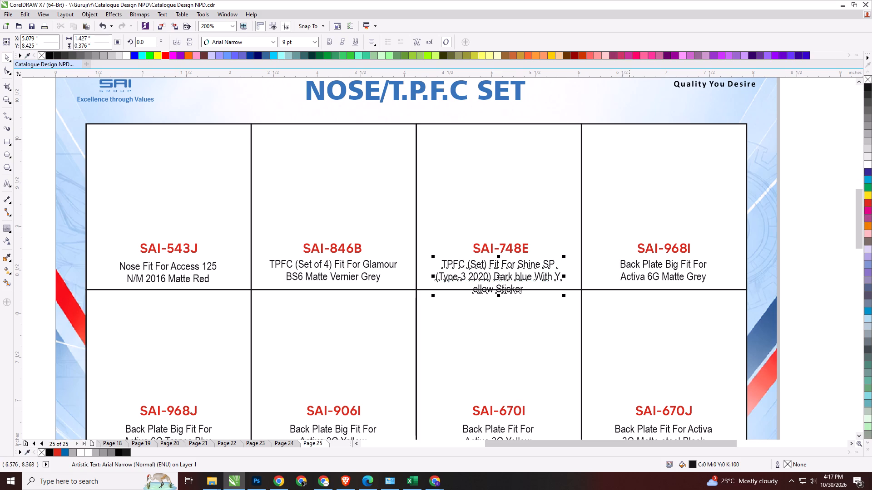
Group the SAI-748E code with its description, bottom-align the group with the SAI-968I description, and ungroup it.
shift+click(517, 247)
key(ctrl+b)
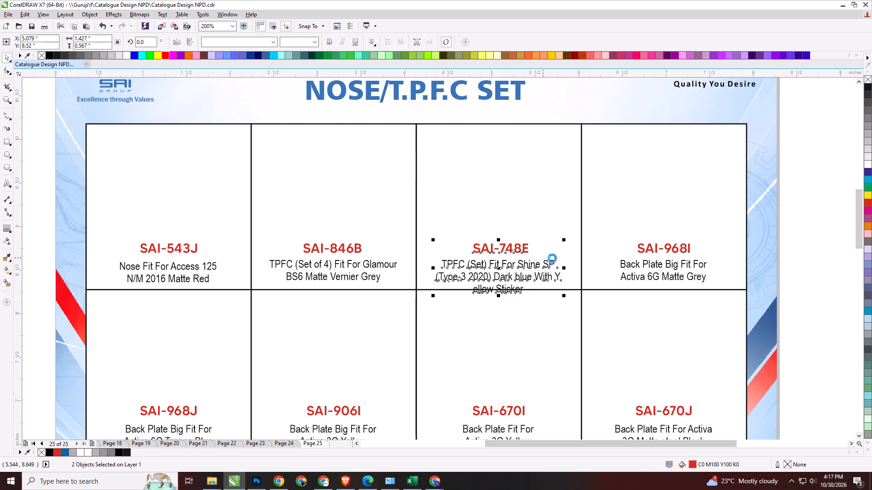
key(Escape)
key(ctrl+g)
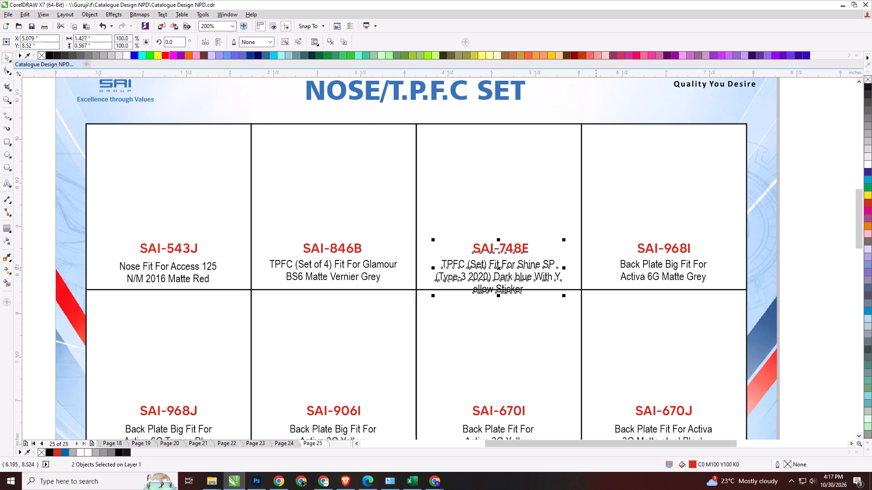
shift+click(622, 276)
key(b)
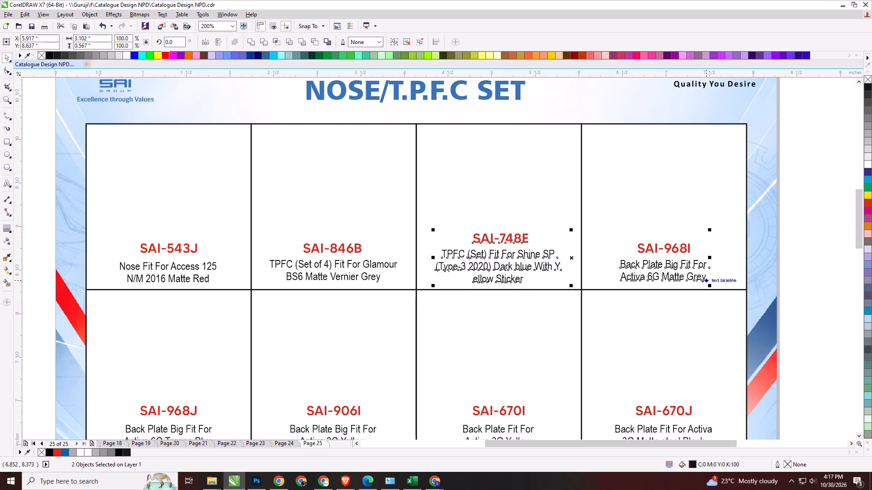
click(779, 281)
click(550, 267)
click(544, 266)
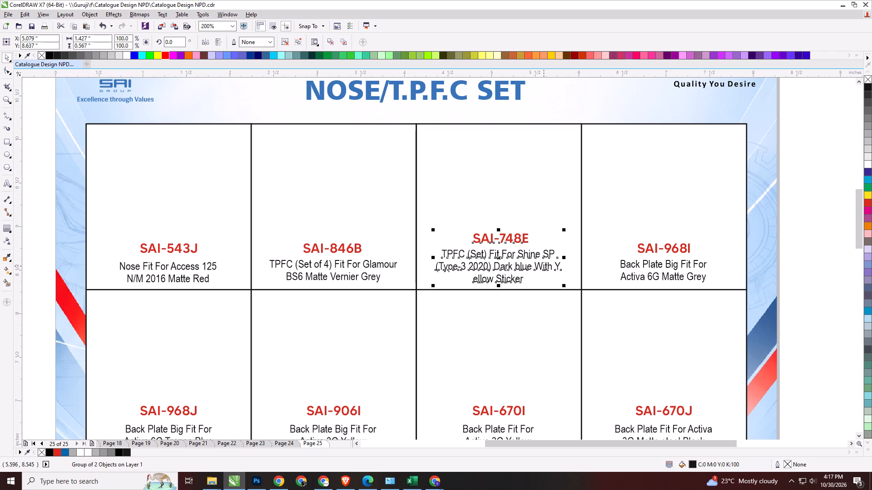
key(ctrl+u)
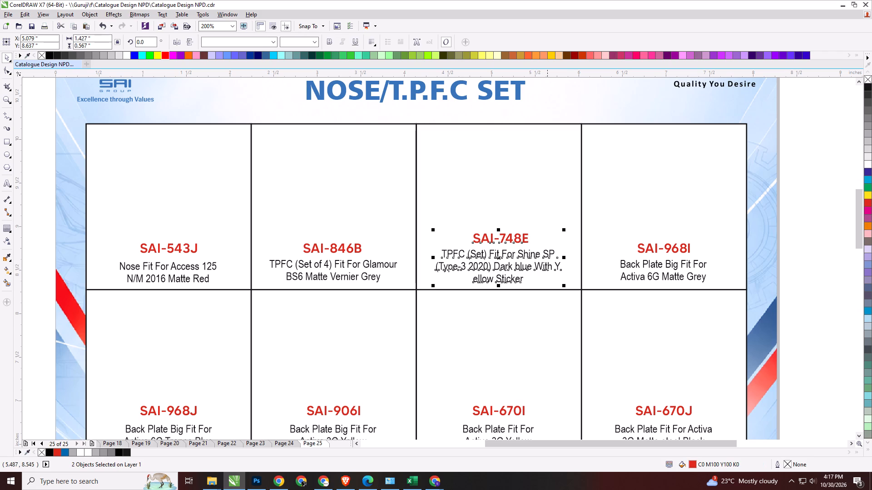
click(803, 281)
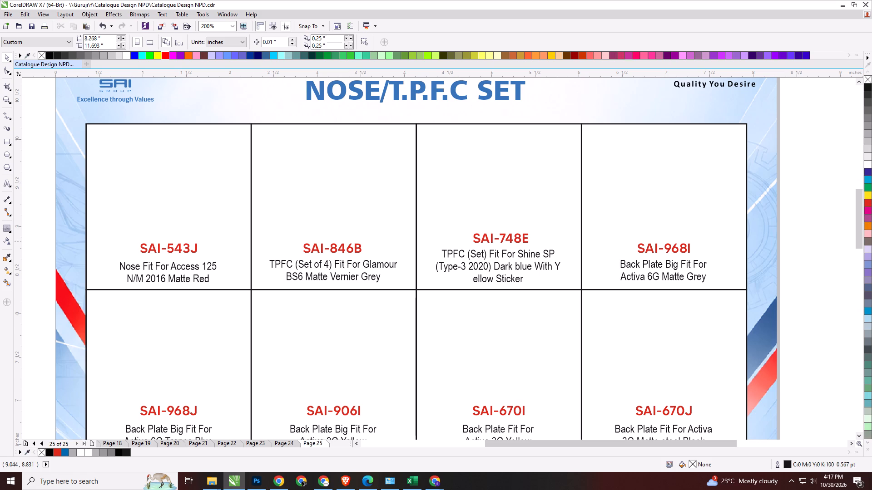
Align the bottom edges of the four product descriptions in the grid's first row.
drag(856, 226, 855, 238)
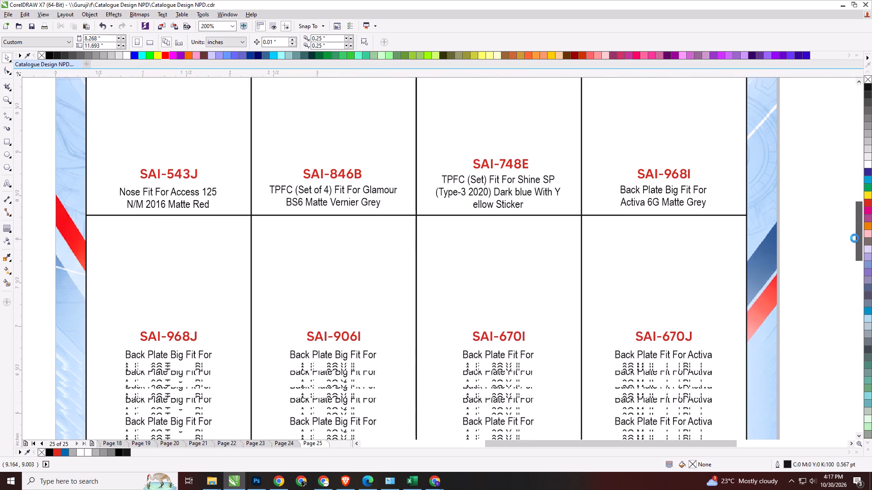
drag(855, 238, 854, 237)
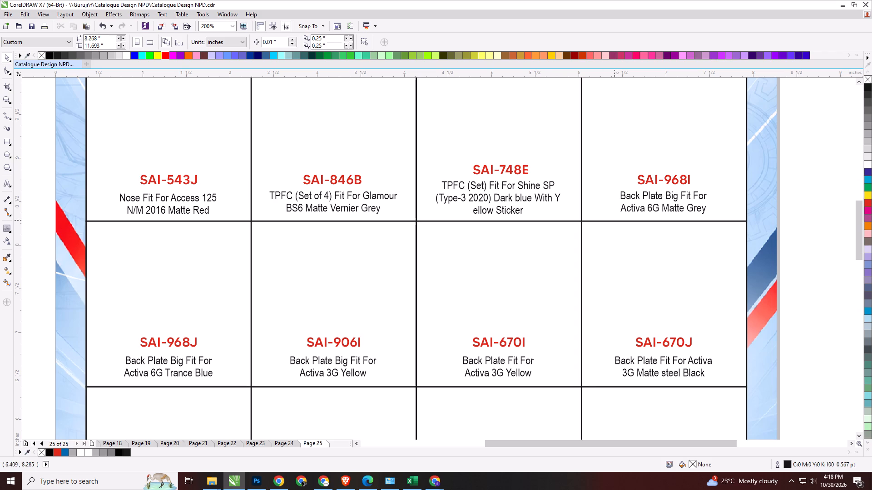
key(alt+Tab)
key(alt+Tab)
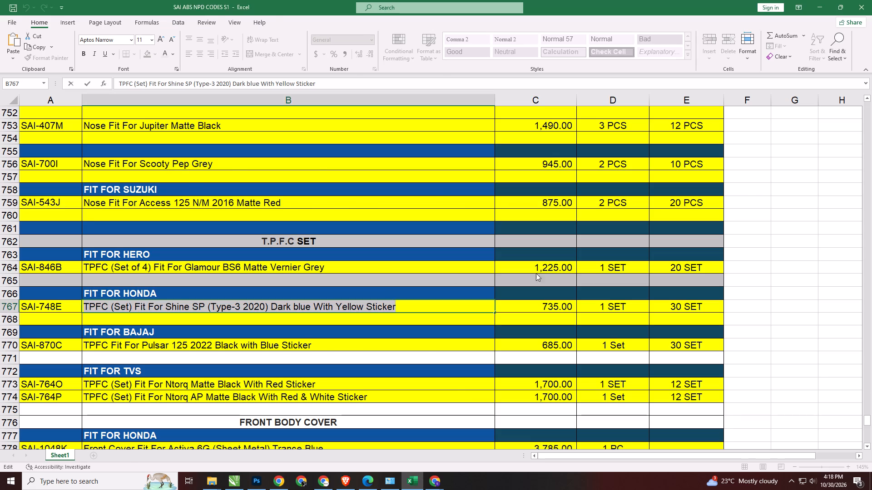
click(803, 231)
drag(803, 179, 489, 224)
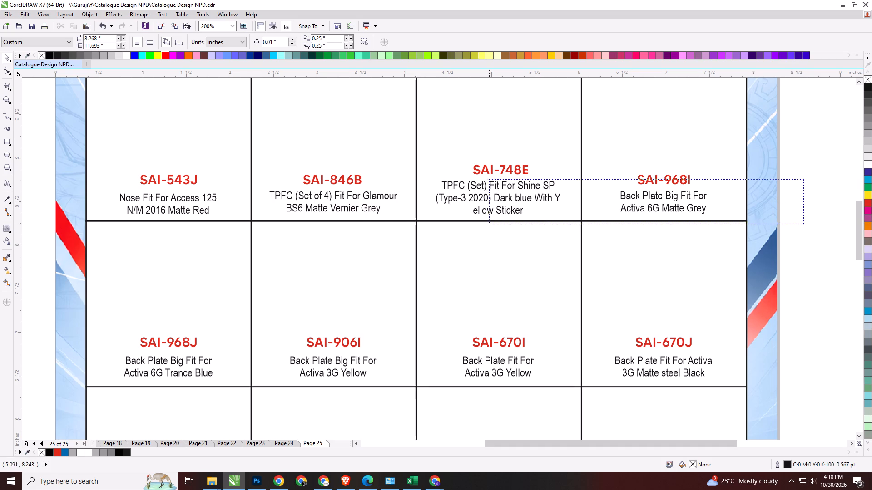
drag(489, 224, 108, 230)
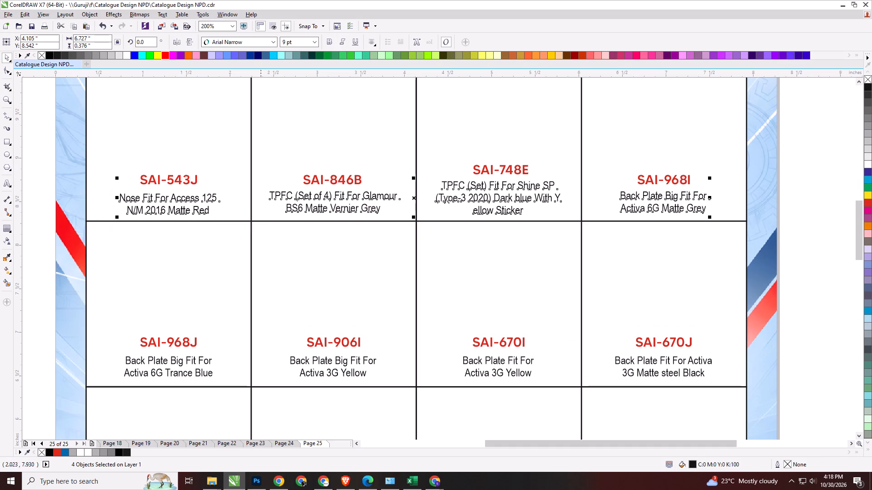
key(b)
Centre the code and description horizontally within their cell for each of the four first-row products.
drag(823, 145, 575, 237)
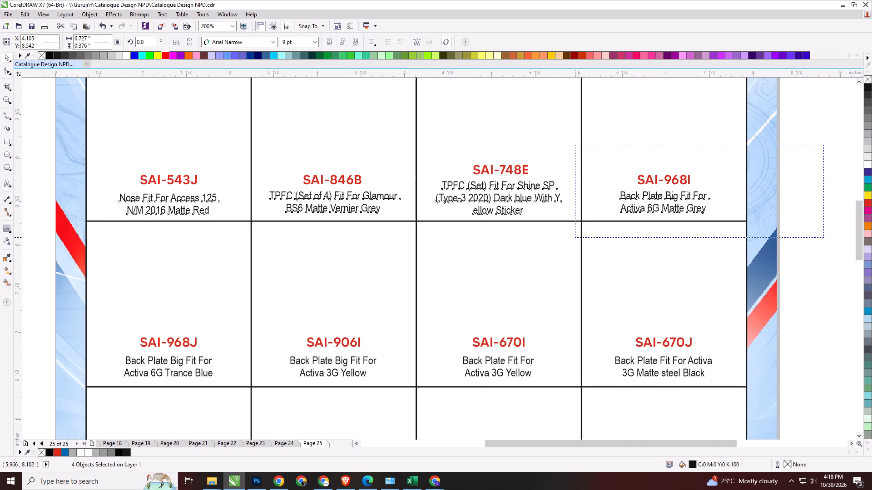
drag(575, 237, 575, 237)
shift+click(635, 126)
key(c)
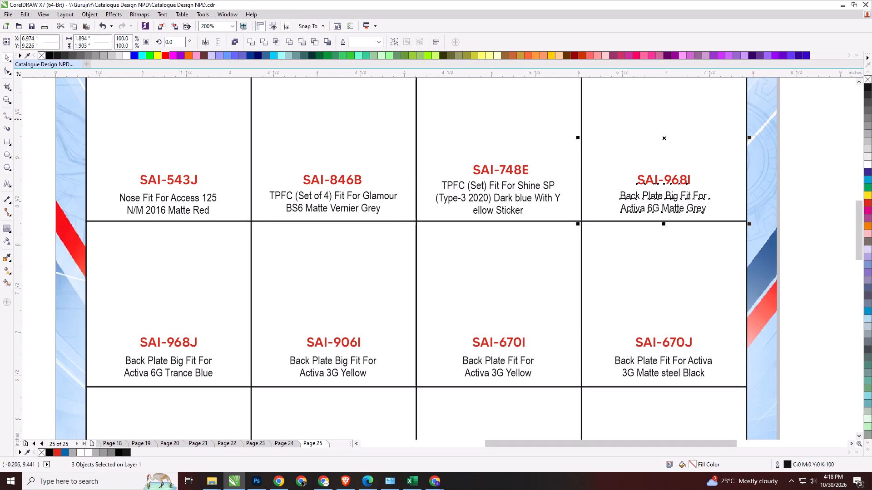
drag(38, 119, 237, 236)
shift+click(206, 141)
key(c)
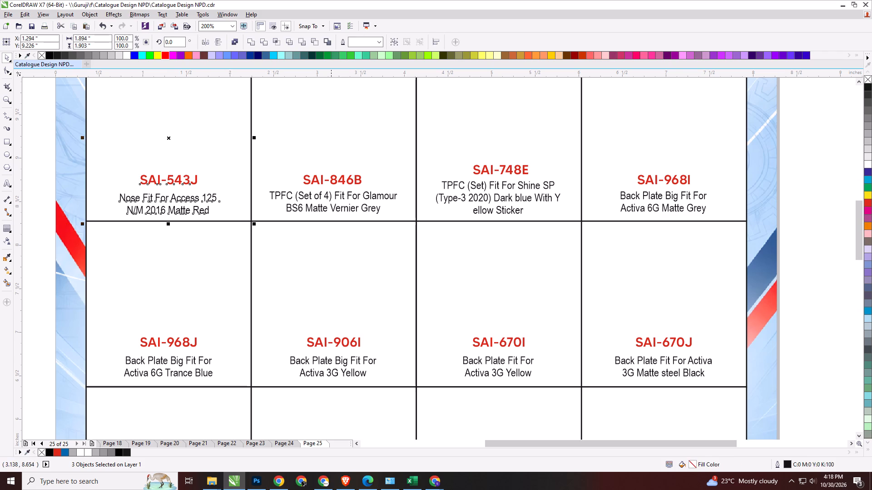
click(335, 196)
shift+click(333, 179)
shift+click(338, 155)
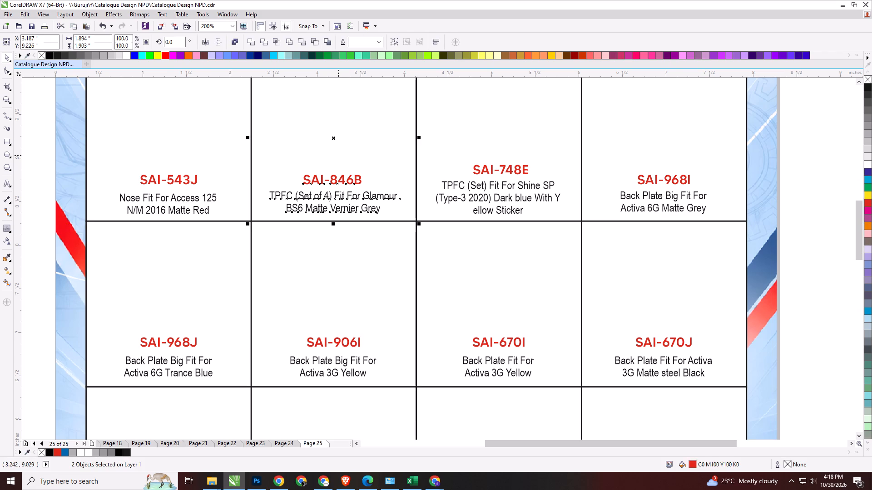
key(c)
click(473, 188)
shift+click(476, 172)
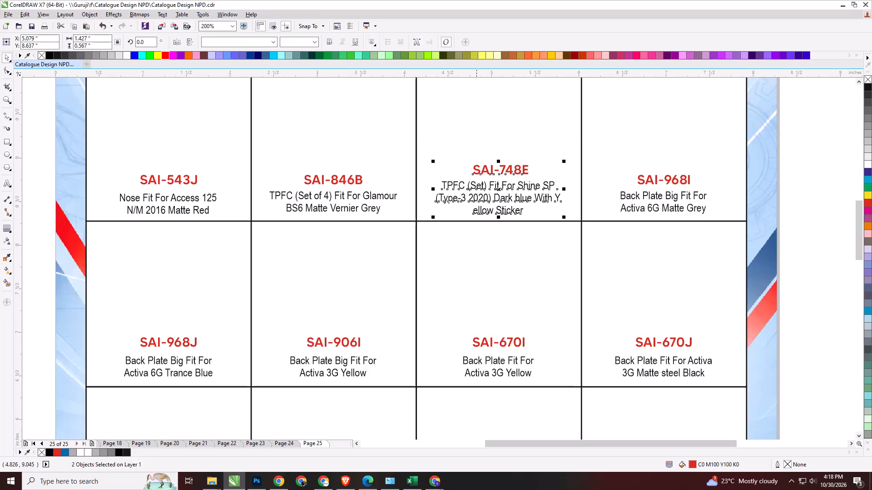
shift+click(476, 147)
key(c)
click(821, 199)
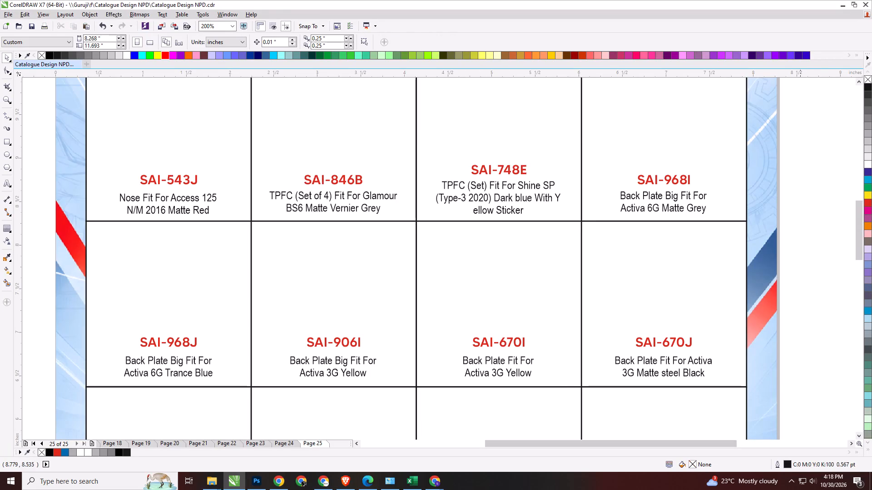
Replace the code SAI-968I in the first row's fourth cell with SAI-870C, copied from the Excel list.
drag(857, 230, 856, 245)
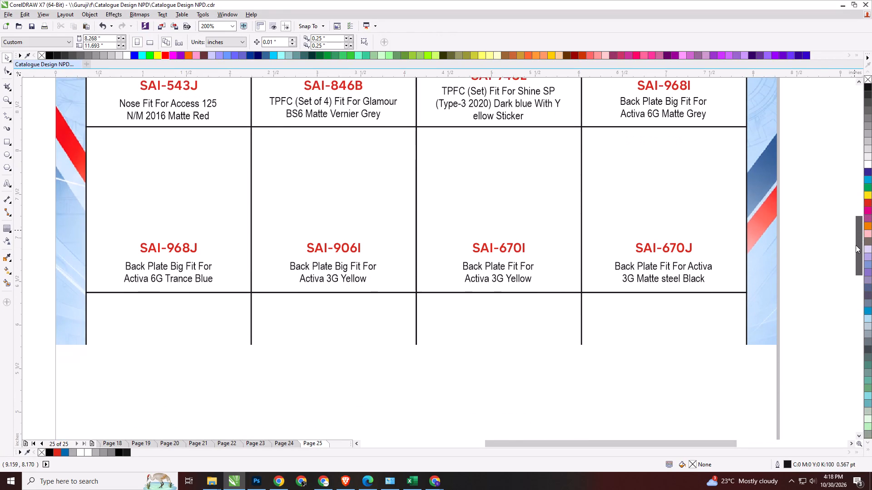
drag(856, 245, 854, 251)
key(alt+Tab)
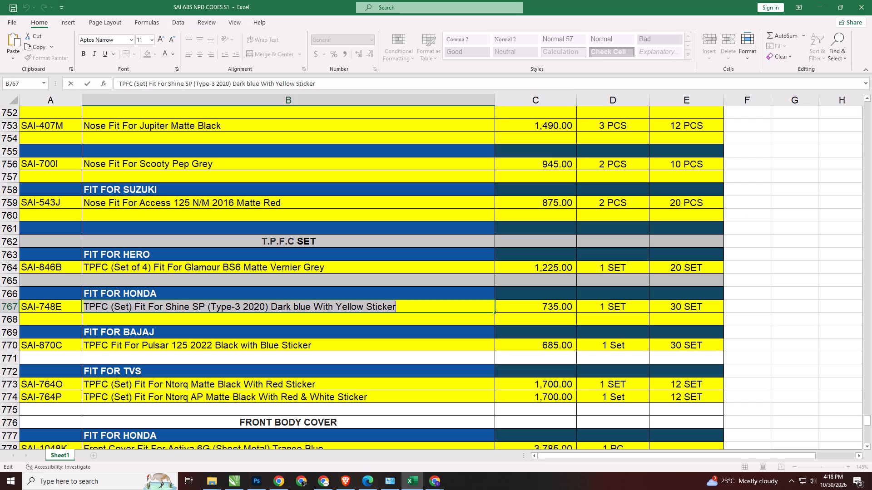
key(alt+Tab)
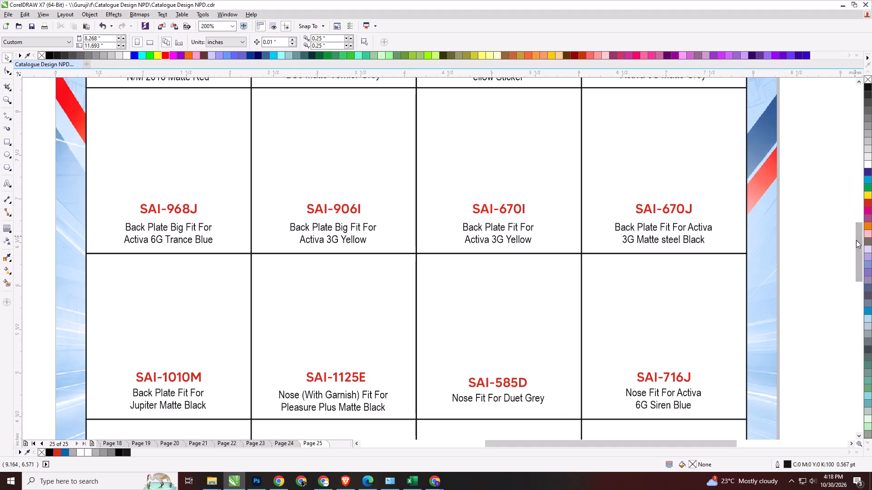
drag(856, 240, 854, 226)
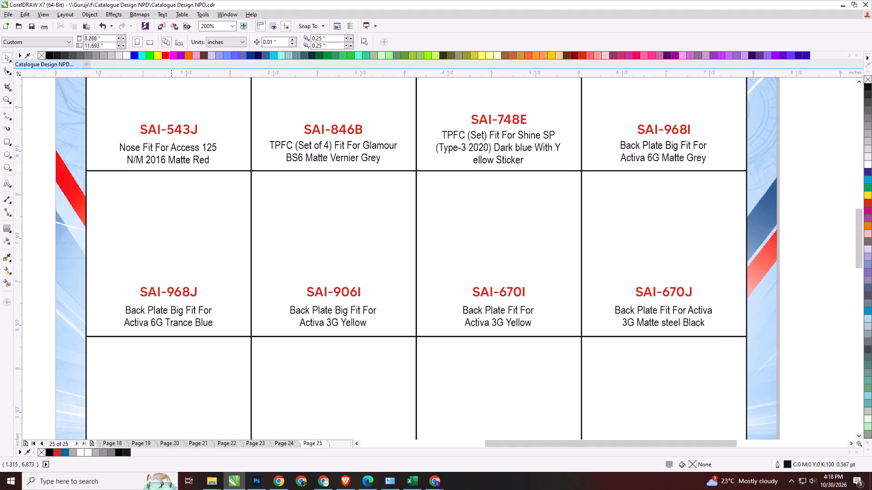
click(178, 292)
click(509, 117)
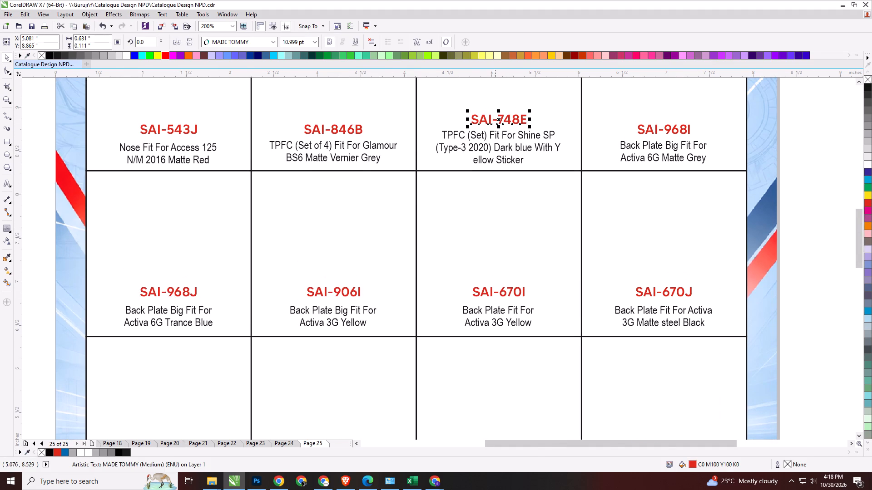
key(alt+Tab)
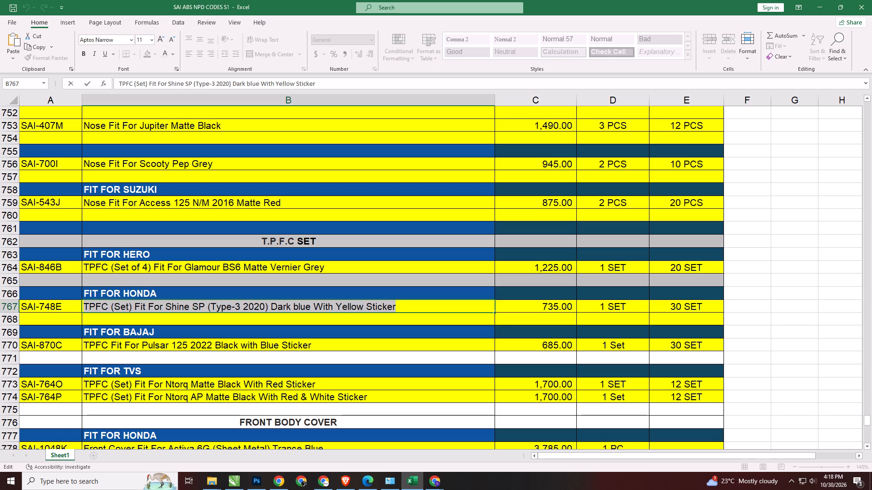
click(68, 311)
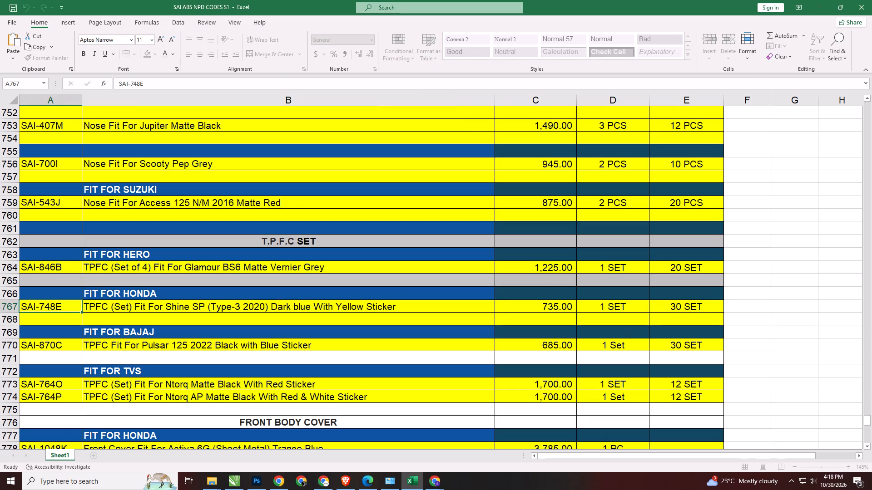
double_click(64, 345)
key(ctrl+a)
key(ctrl+c)
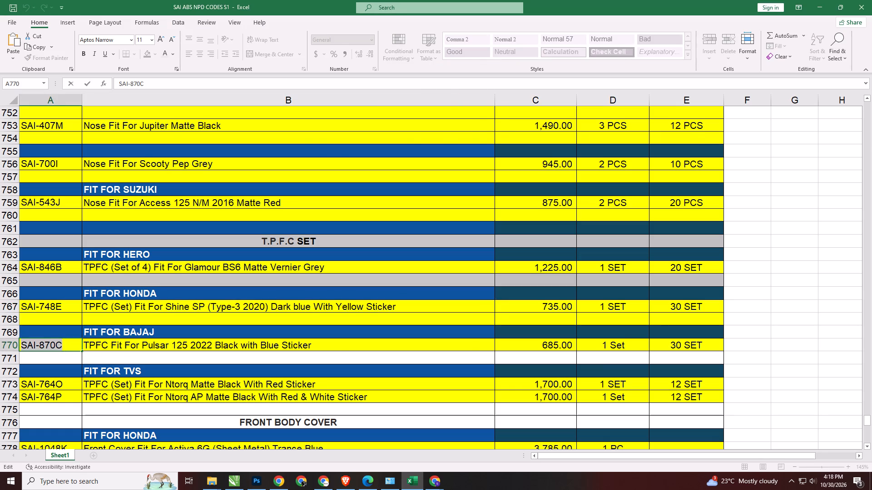
key(alt+Tab)
double_click(674, 127)
key(ctrl+a)
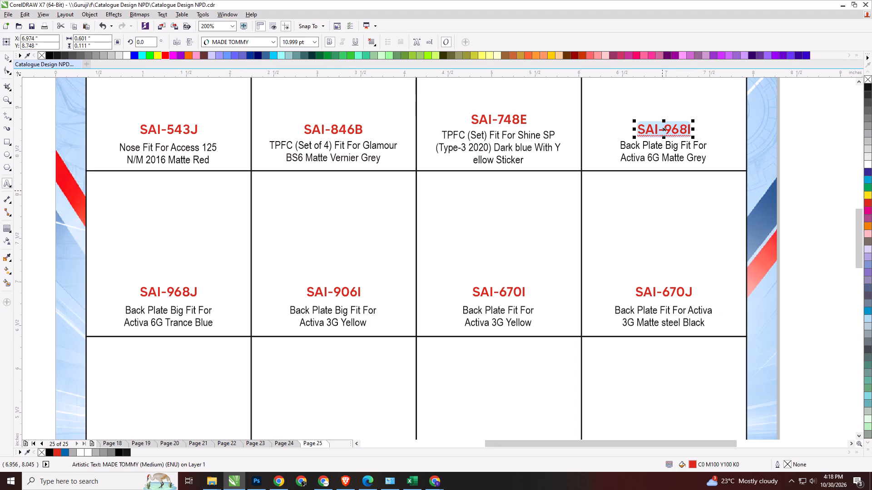
key(ctrl+v)
Replace the SAI-870C description with Excel's "TPFC Fit For Pulsar 125 2022 Black with Blue Sticker", starting the second line at "2022".
click(699, 159)
key(ctrl+a)
key(alt+Tab)
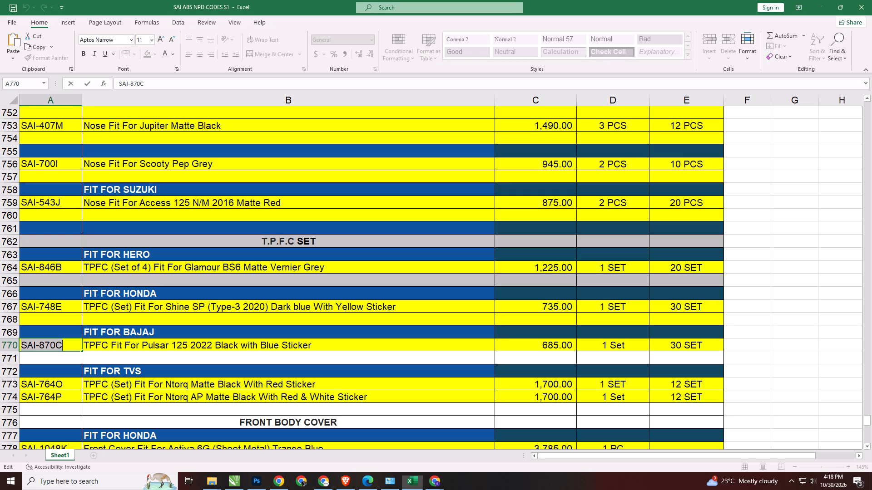
double_click(167, 348)
key(ctrl+a)
key(ctrl+c)
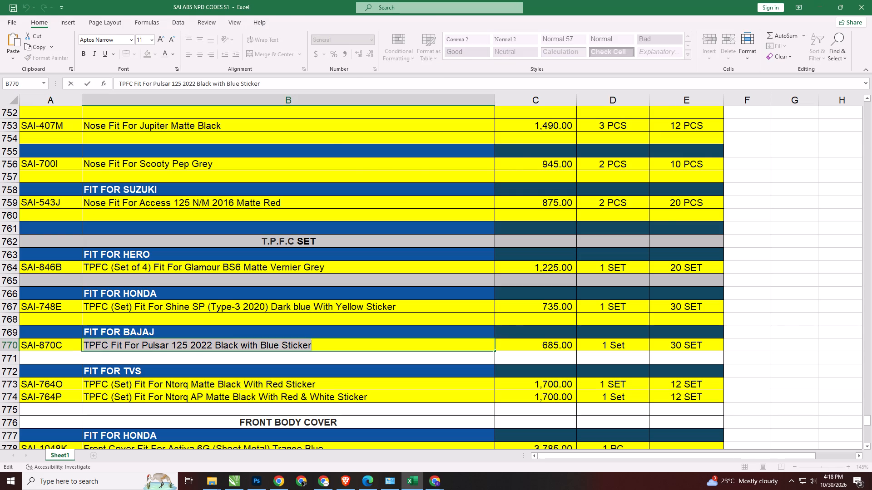
key(alt+Tab)
key(ctrl+v)
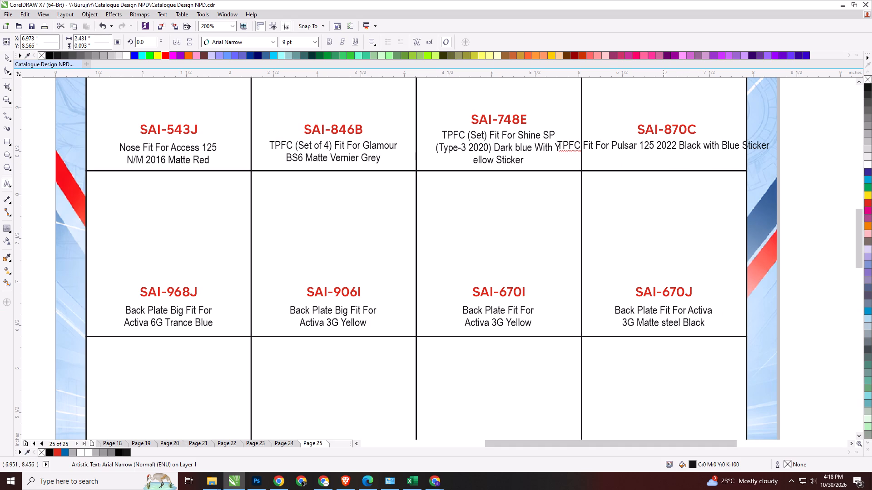
click(658, 146)
key(Return)
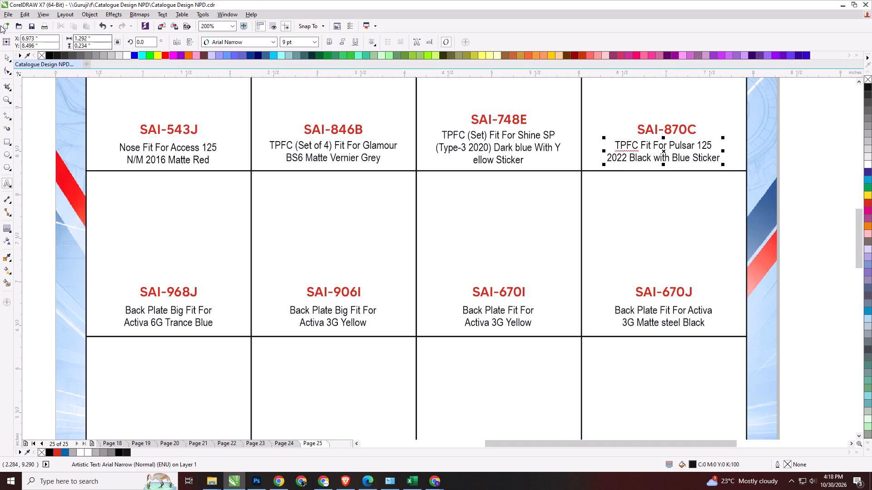
click(3, 53)
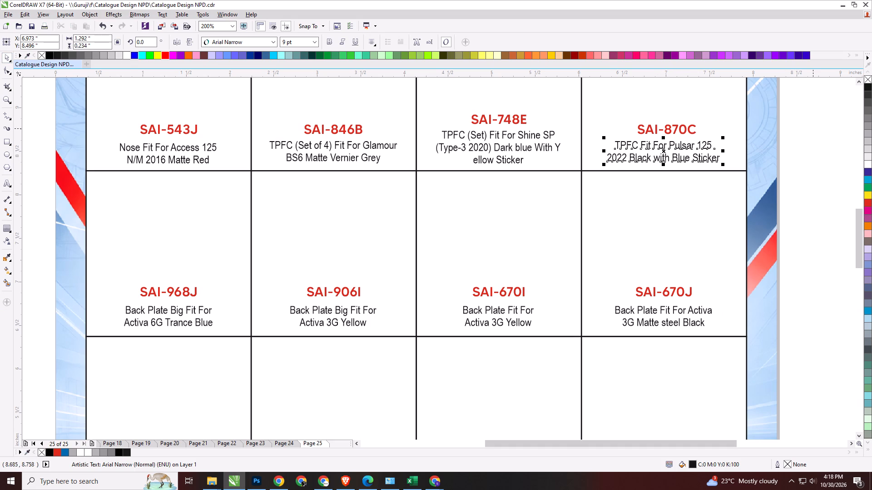
Align the bottom edges of the four product descriptions in the grid's first row.
drag(813, 128, 98, 200)
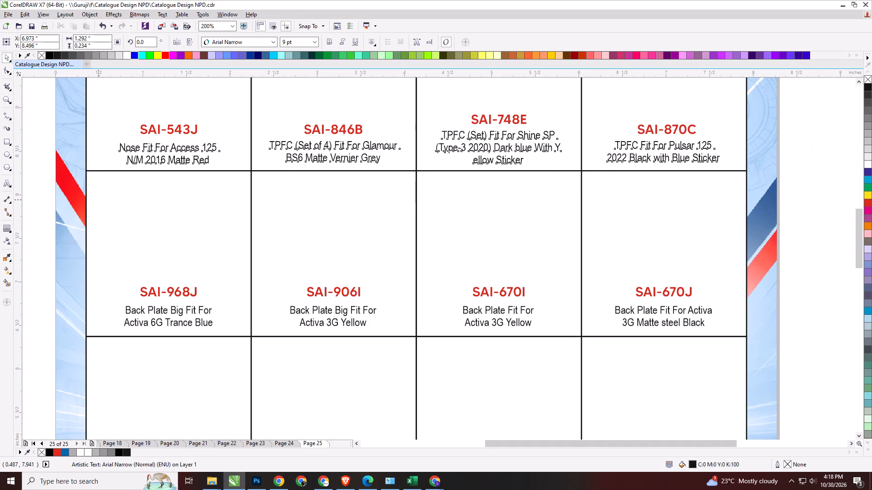
key(b)
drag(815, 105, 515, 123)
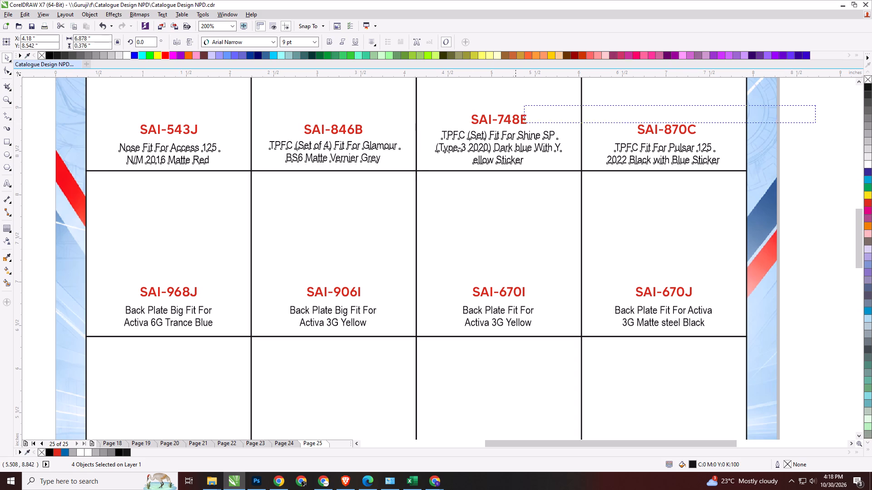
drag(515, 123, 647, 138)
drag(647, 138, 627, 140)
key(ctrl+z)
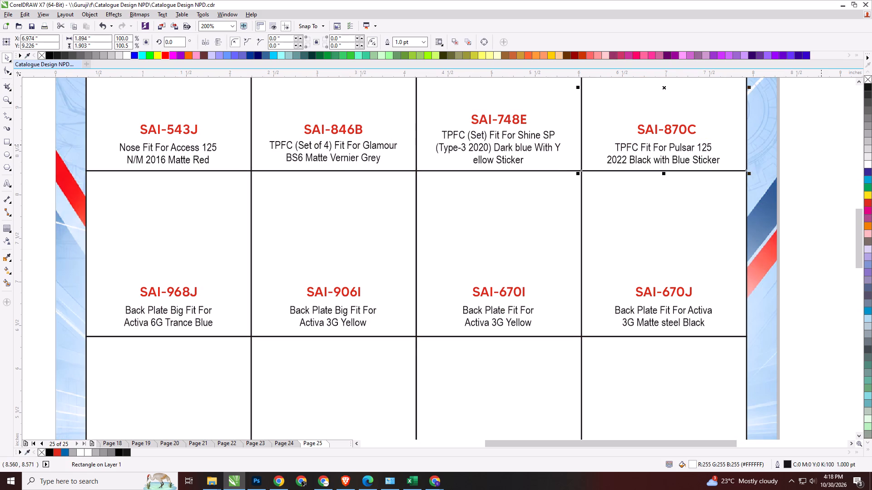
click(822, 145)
Align the bottom edges of the codes SAI-870C, SAI-543J and SAI-846B in the first row.
drag(821, 122, 595, 148)
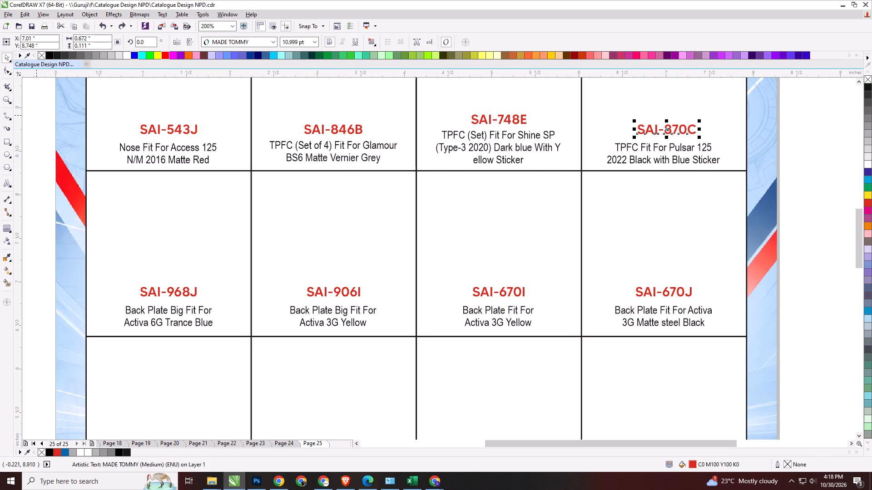
shift+drag(37, 115, 390, 144)
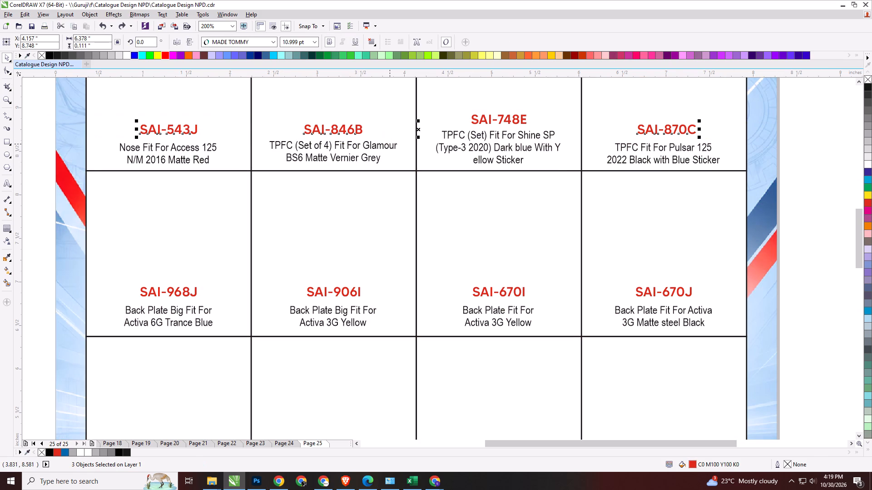
key(b)
click(832, 166)
Centre the SAI-870C code and its description horizontally within their cell.
drag(823, 107, 802, 121)
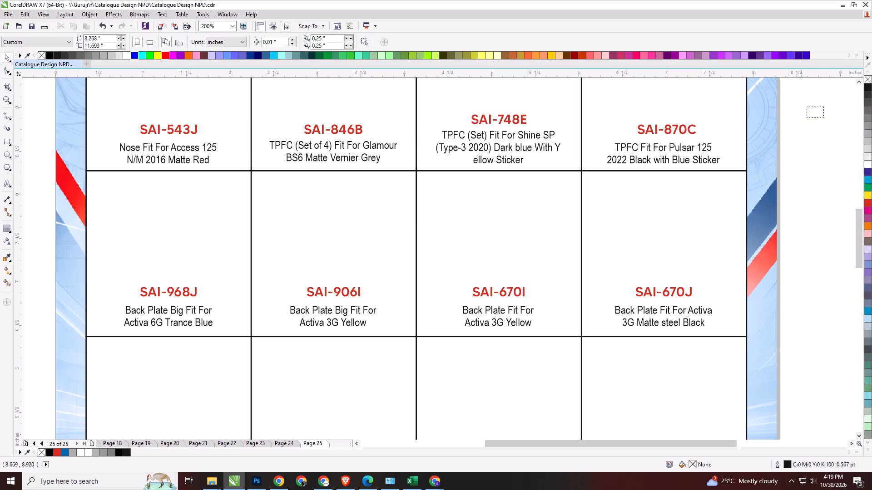
drag(802, 121, 595, 195)
shift+click(640, 108)
key(c)
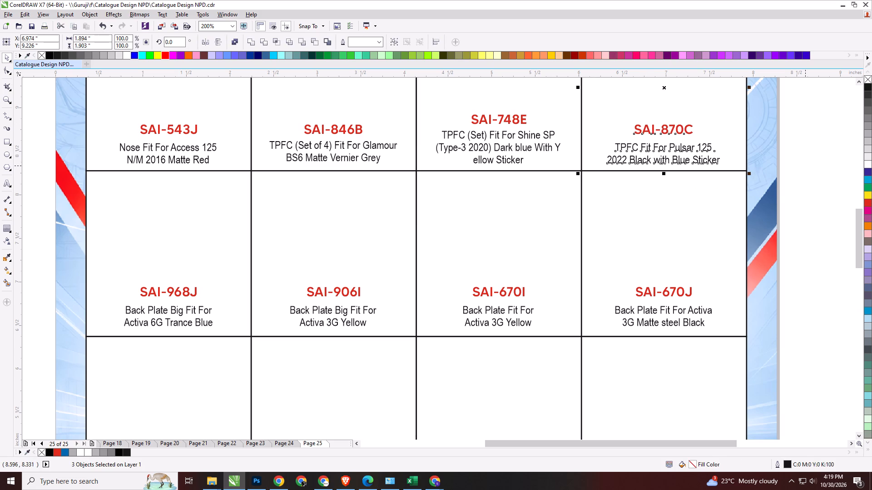
click(806, 166)
Replace the code SAI-968J in the second row's first cell with SAI-764O, copied from the Excel list.
drag(856, 220, 856, 233)
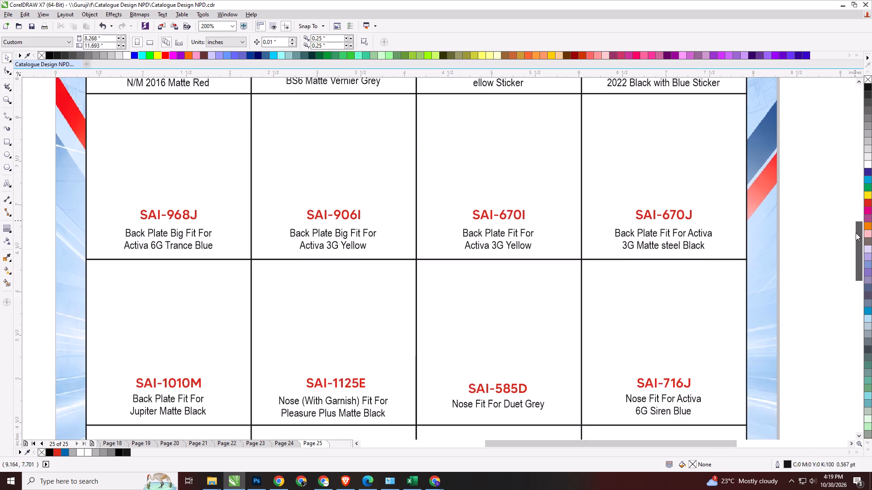
drag(856, 233, 856, 227)
click(836, 228)
key(alt+Tab)
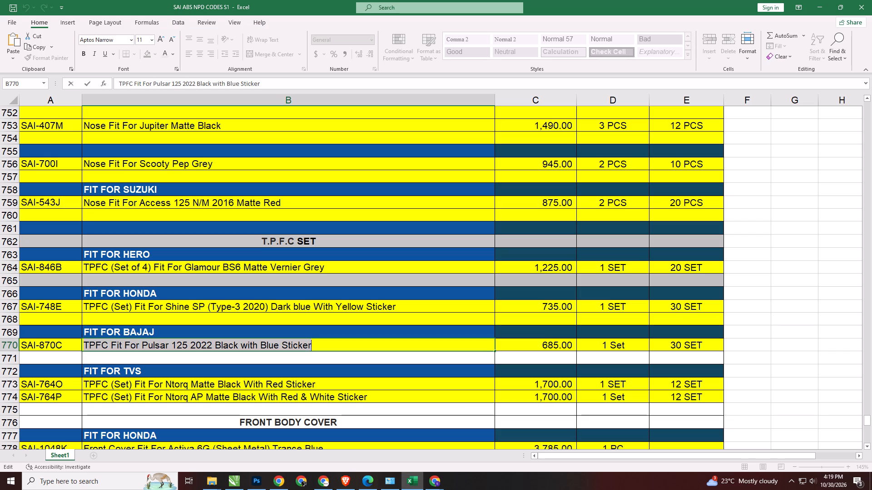
scroll(126, 323, down, 3)
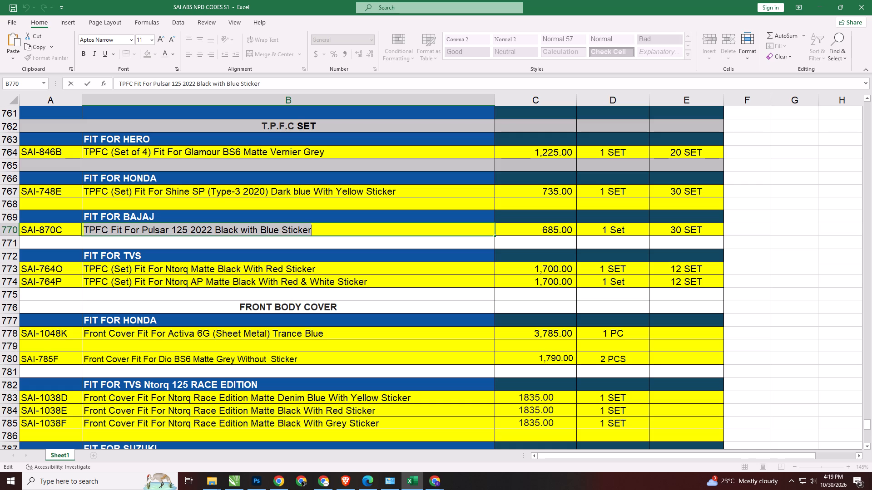
key(alt+Tab)
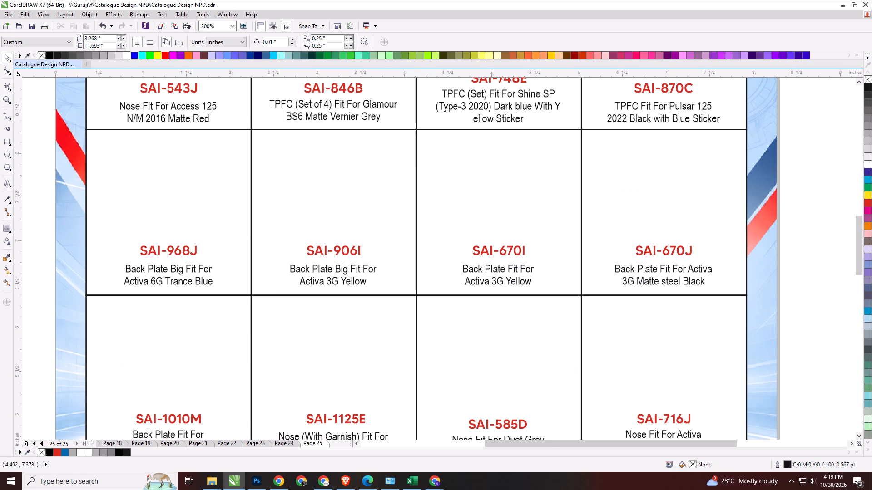
key(alt+Tab)
double_click(70, 272)
key(ctrl+a)
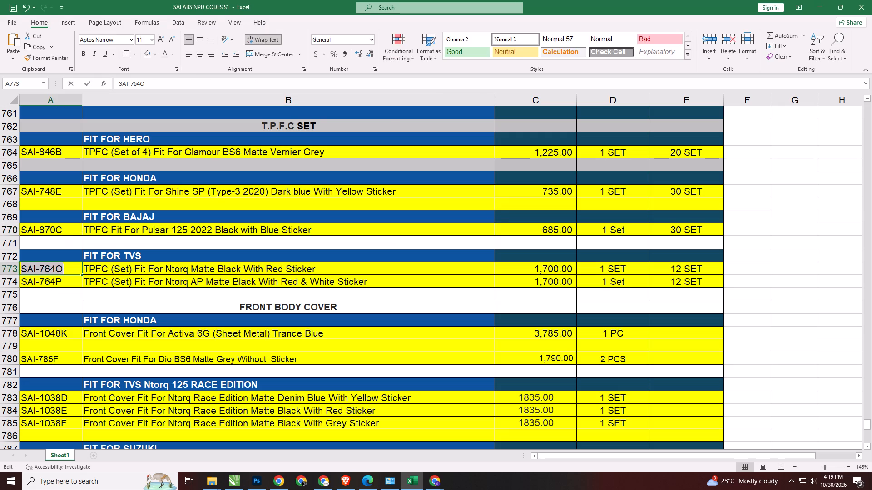
key(ctrl+c)
key(alt+Tab)
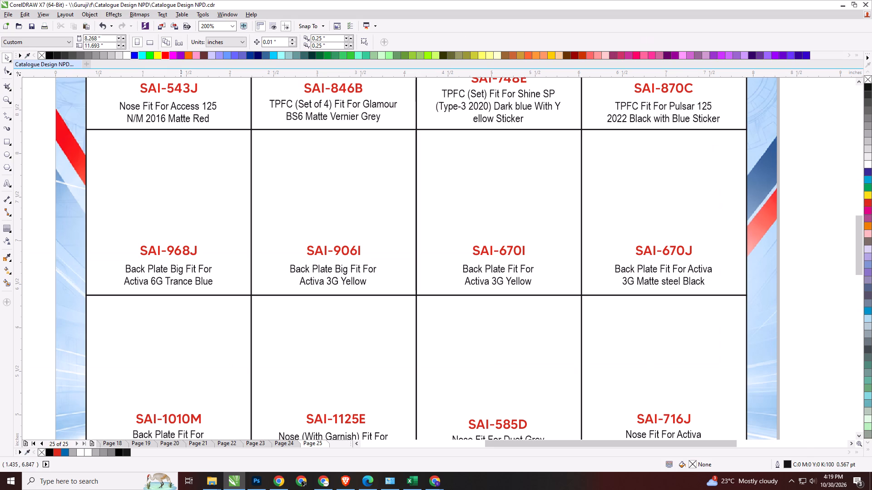
double_click(181, 253)
key(ctrl+a)
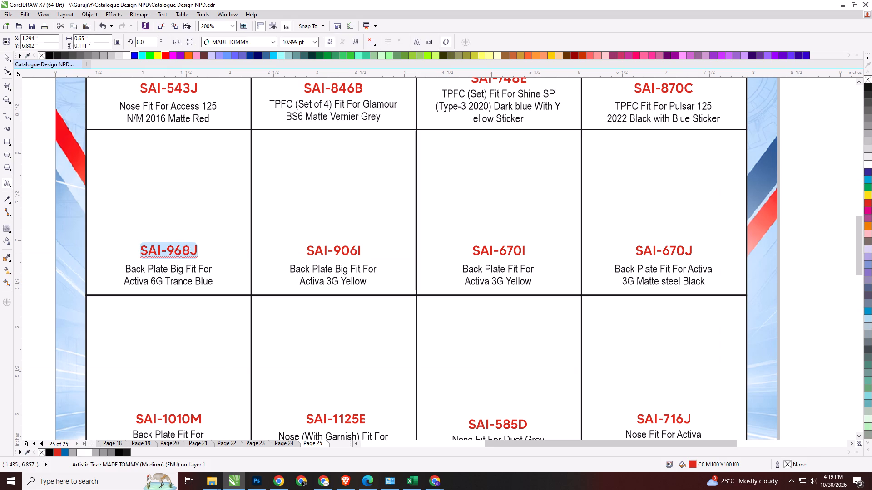
key(ctrl+v)
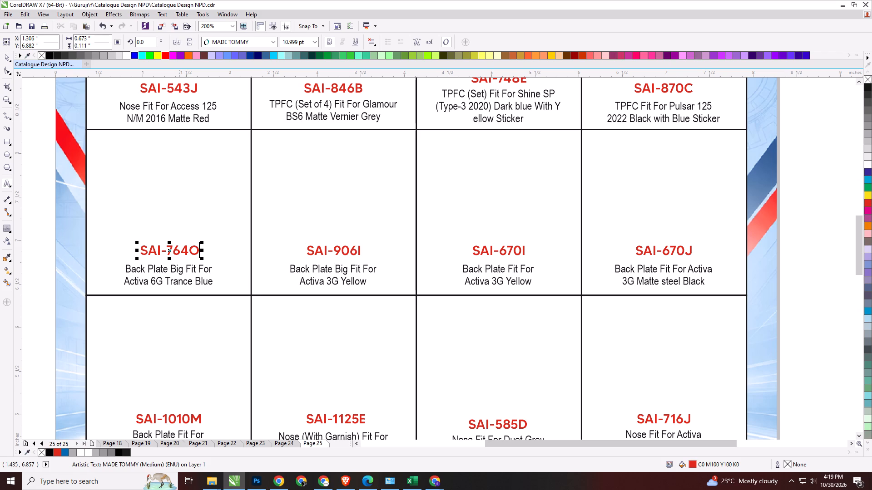
Replace the SAI-764O description with Excel's "TPFC (Set) Fit For Ntorq Matte Black With Red Sticker", starting the second line at "Black".
click(197, 272)
key(ctrl+a)
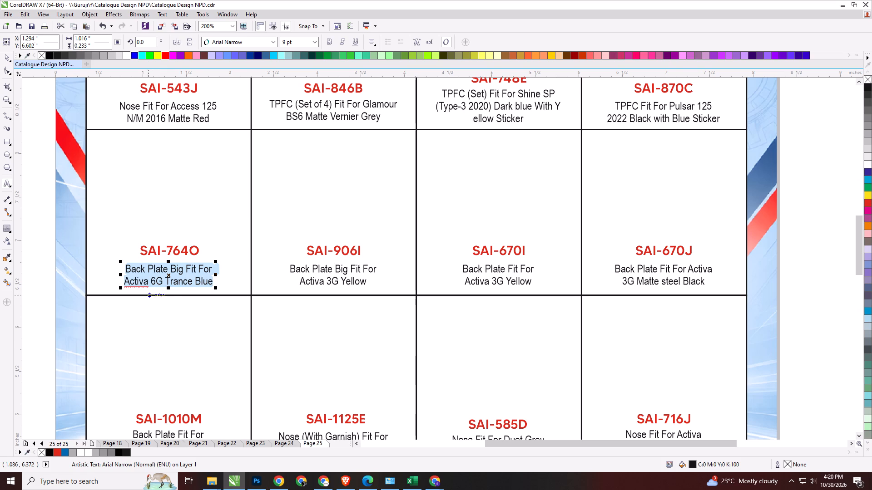
key(alt+Tab)
key(alt+Tab)
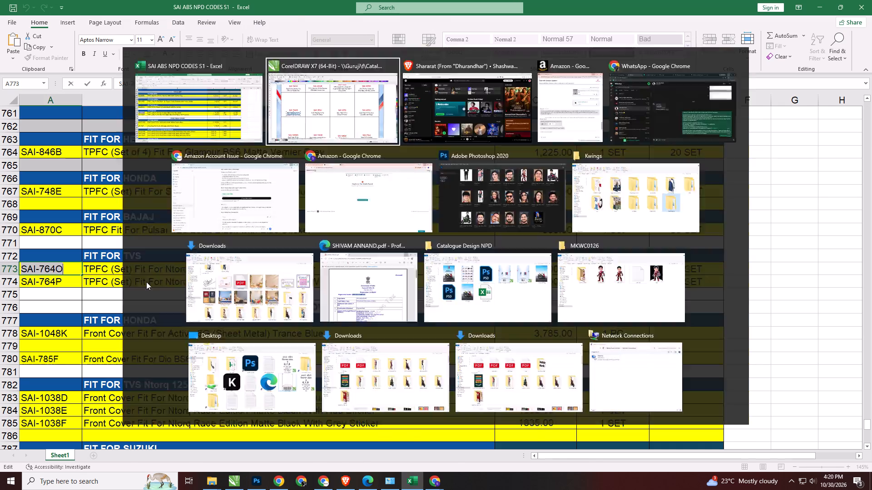
key(alt+Tab)
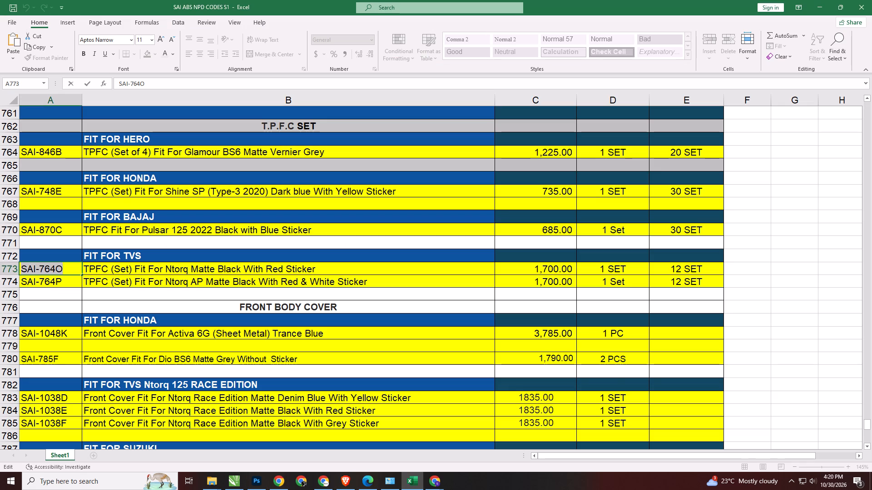
double_click(156, 272)
key(ctrl+a)
key(ctrl+c)
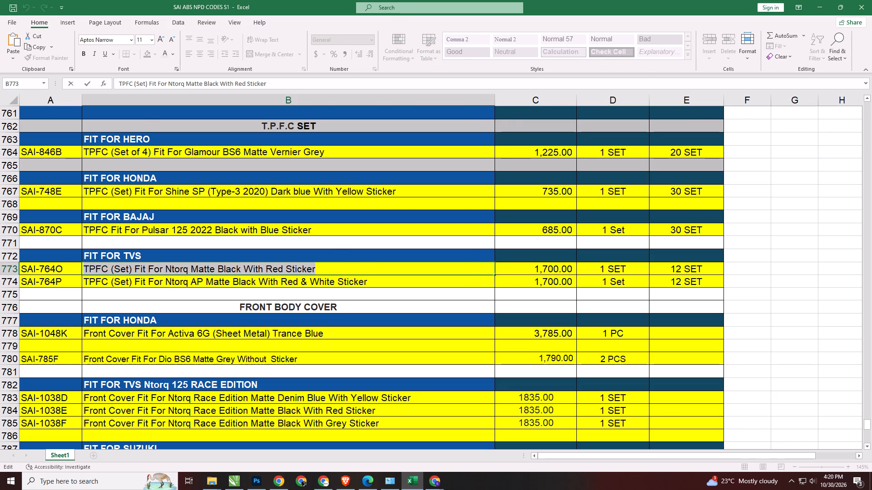
key(alt+Tab)
key(ctrl+v)
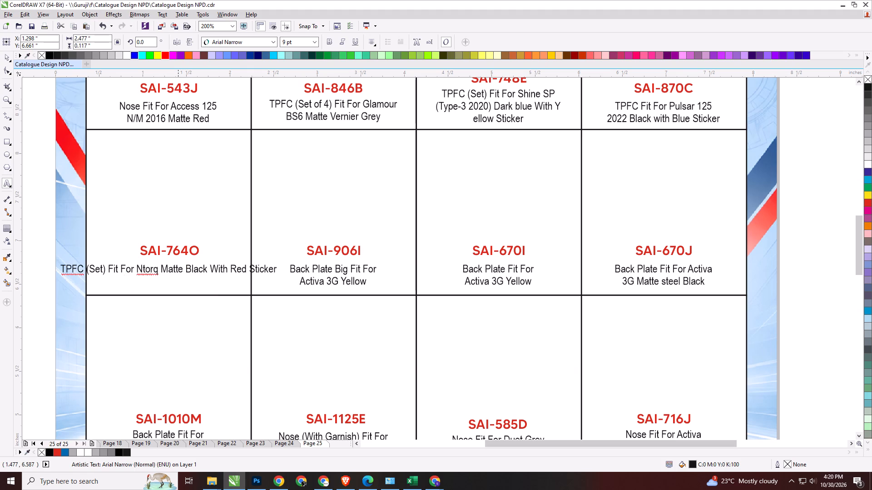
click(186, 272)
key(Return)
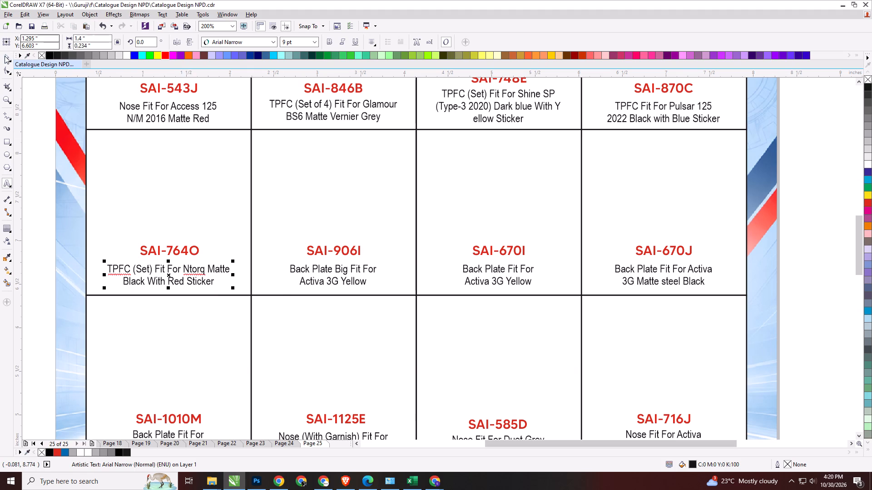
Replace the code SAI-906I in the second row's second cell with SAI-764P, copied from the Excel list.
click(4, 56)
click(340, 251)
key(ctrl+a)
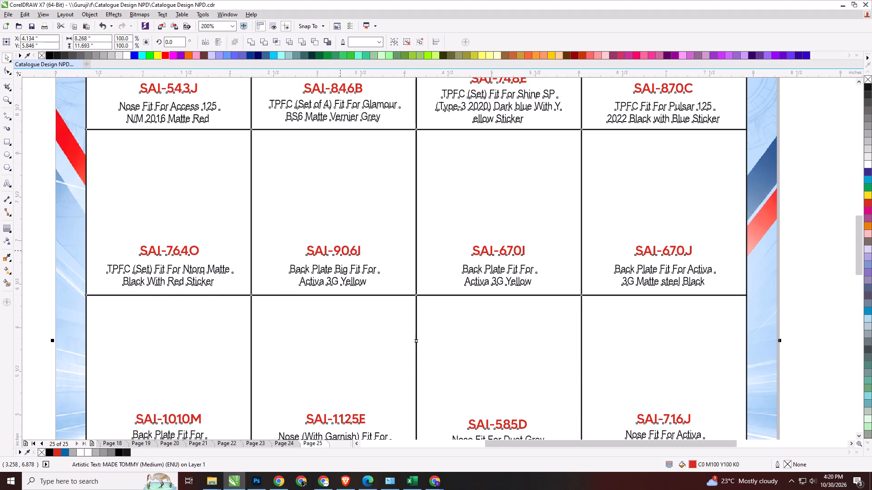
click(801, 252)
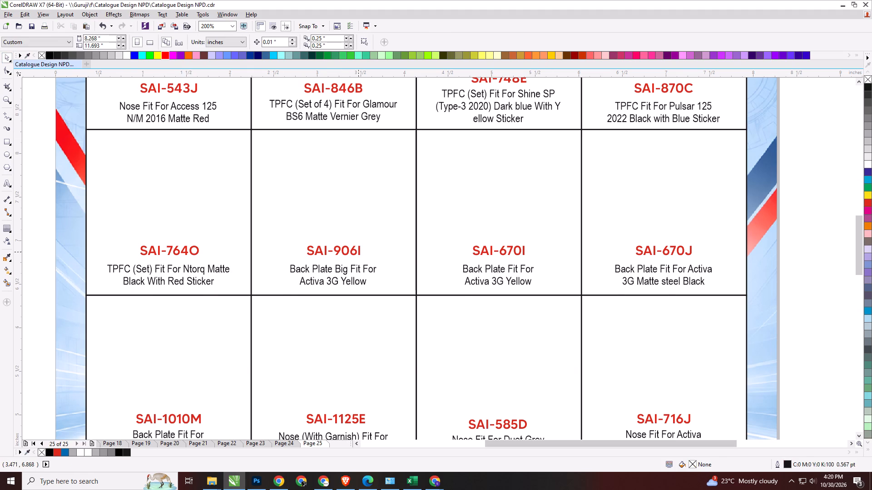
double_click(355, 252)
key(ctrl+a)
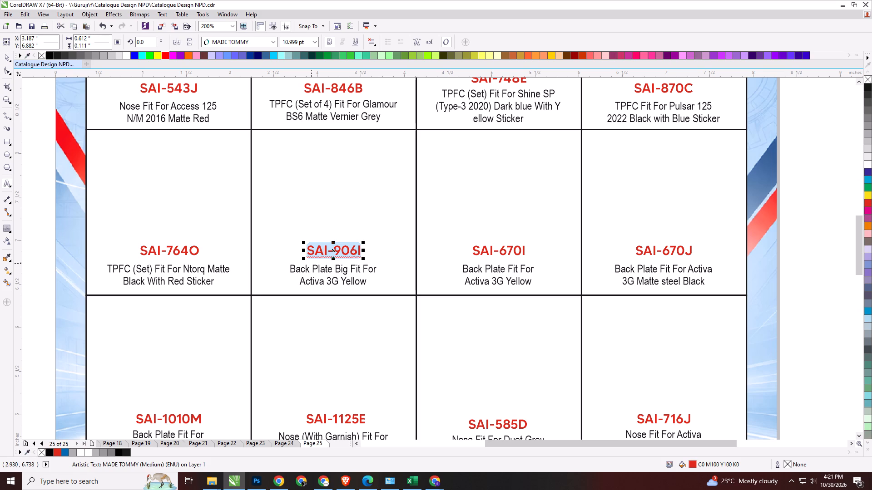
key(alt+Tab)
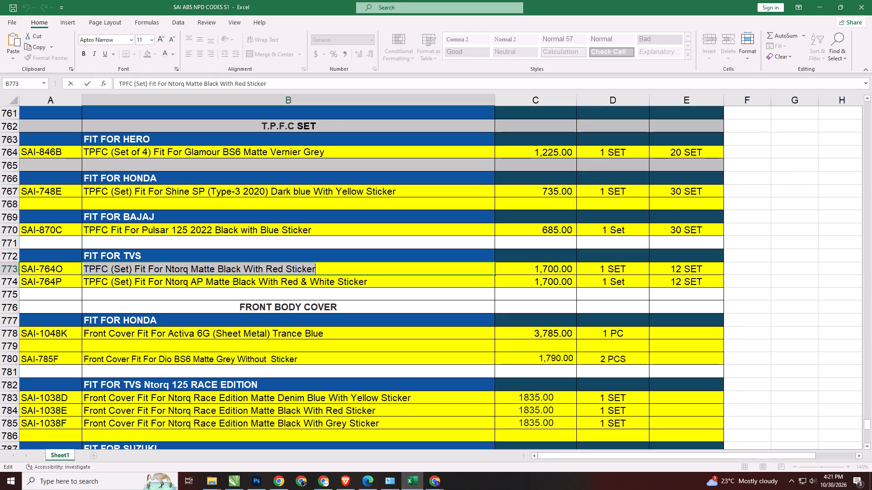
double_click(67, 284)
key(ctrl+a)
key(ctrl+c)
key(alt+Tab)
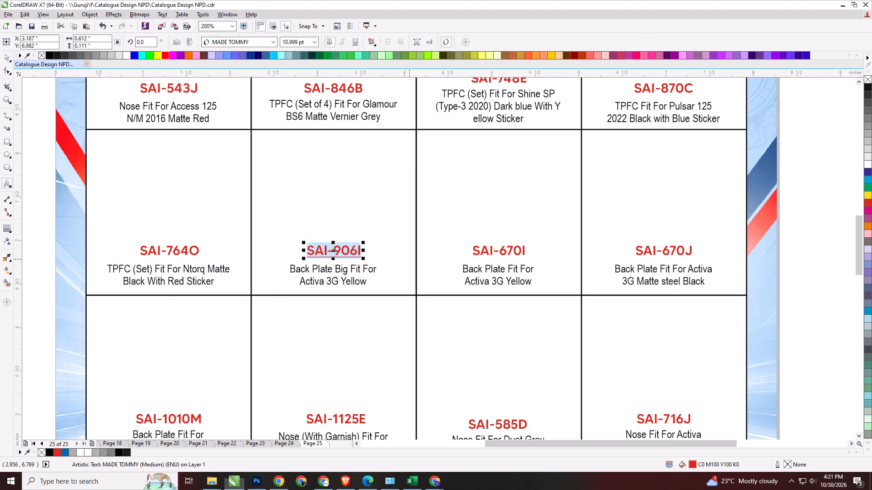
key(ctrl+v)
Copy the SAI-764P description "TPFC (Set) Fit For Ntorq AP Matte Black With Red & White Sticker" from Excel for the text under that code.
click(342, 269)
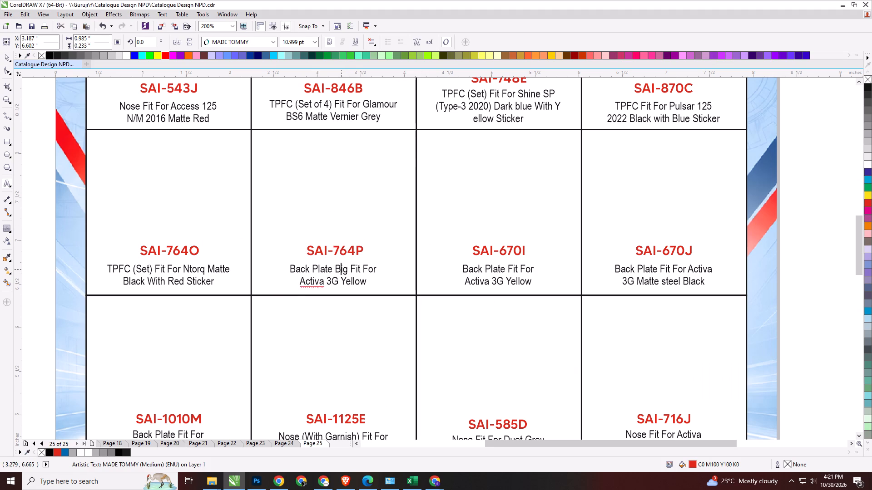
key(ctrl+a)
key(alt+Tab)
double_click(189, 283)
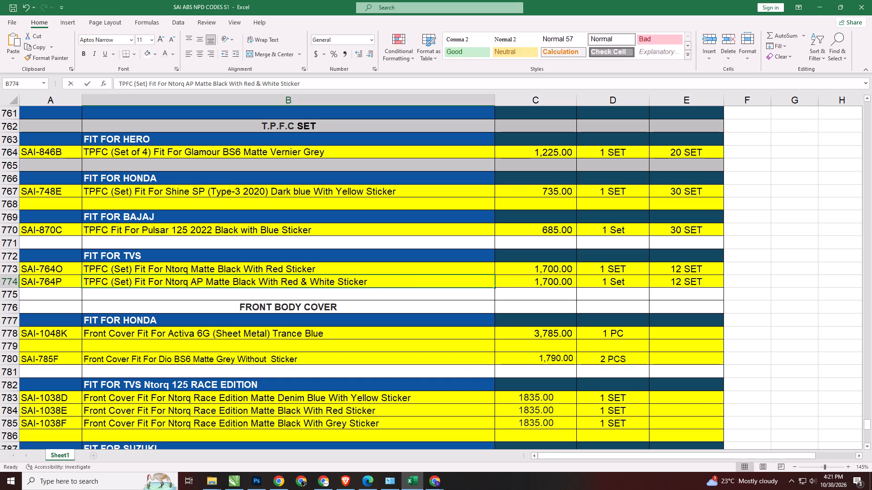
key(ctrl+a)
key(ctrl+c)
key(alt+Tab)
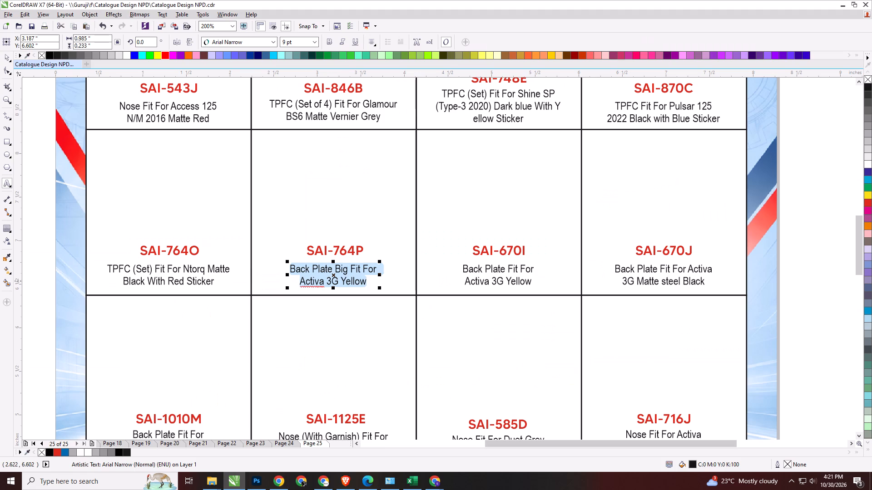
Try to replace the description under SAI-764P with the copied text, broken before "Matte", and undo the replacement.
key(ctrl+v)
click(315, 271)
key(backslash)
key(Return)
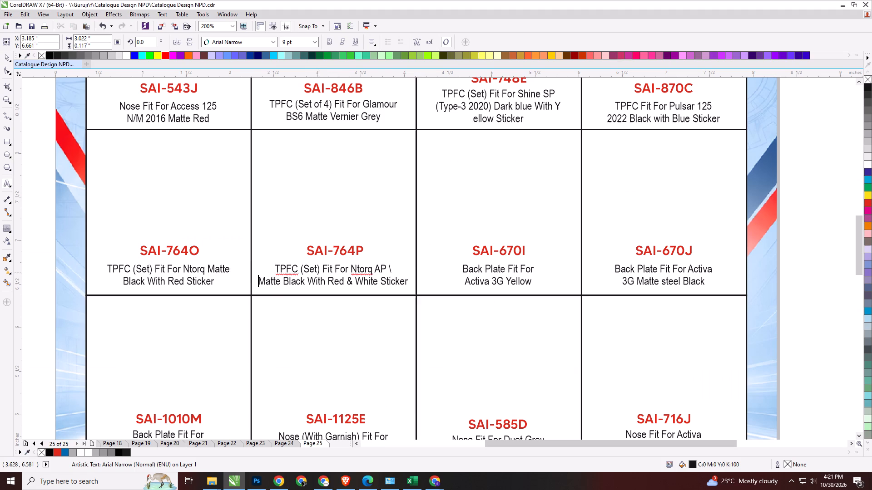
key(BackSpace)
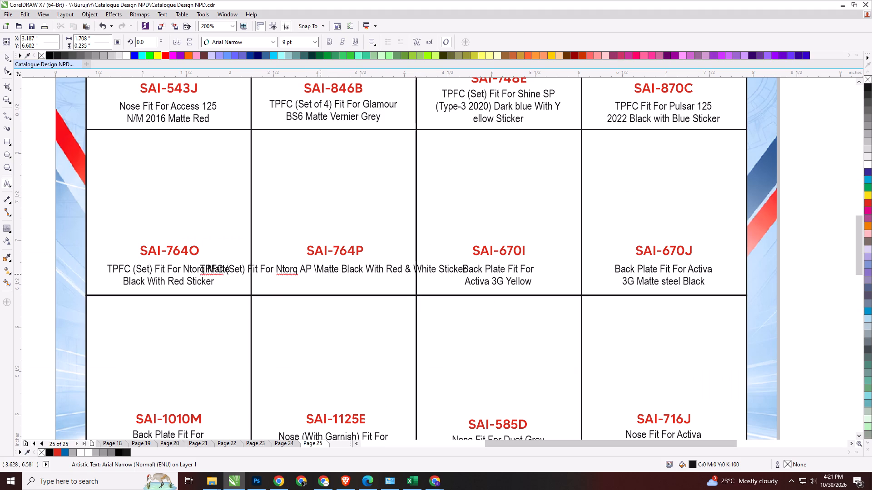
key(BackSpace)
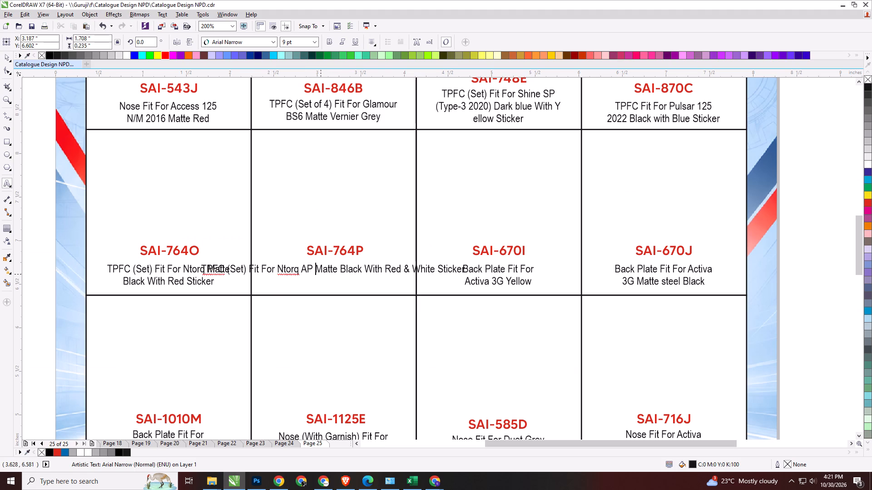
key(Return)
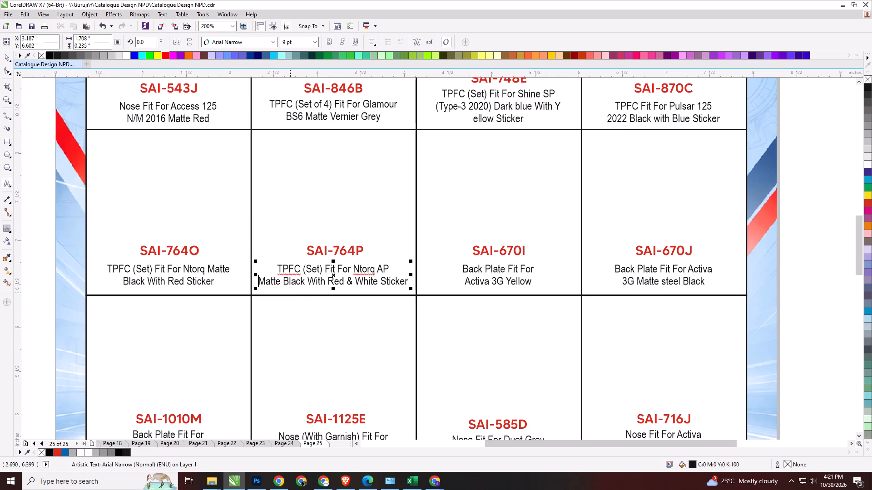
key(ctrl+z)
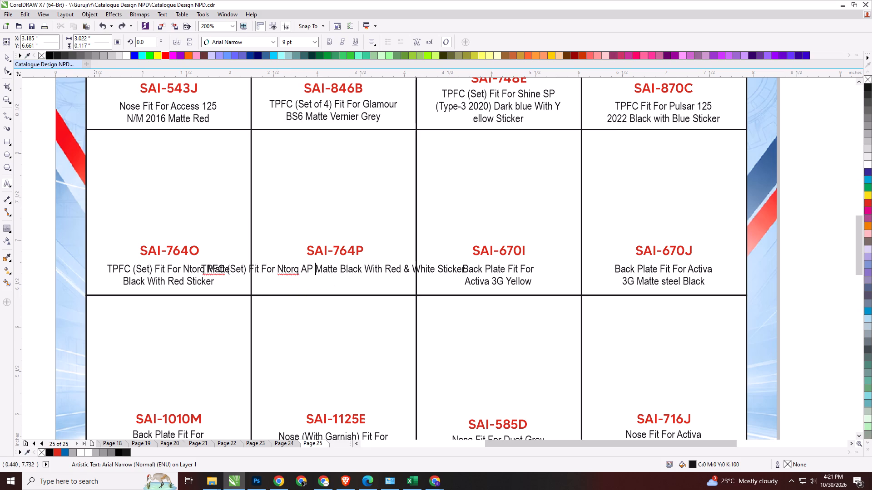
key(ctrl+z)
Replace the description under SAI-764P with the copied Excel text, starting the second line at "Matte".
key(alt+Tab)
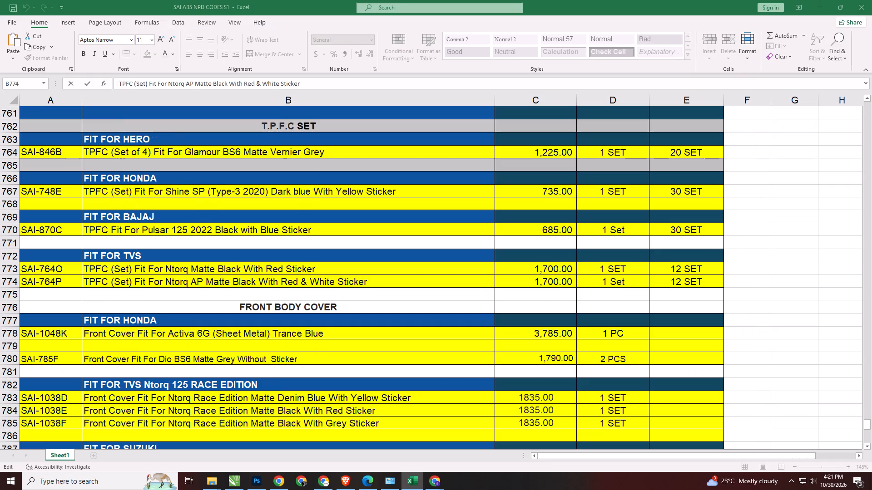
key(alt+Tab)
click(356, 273)
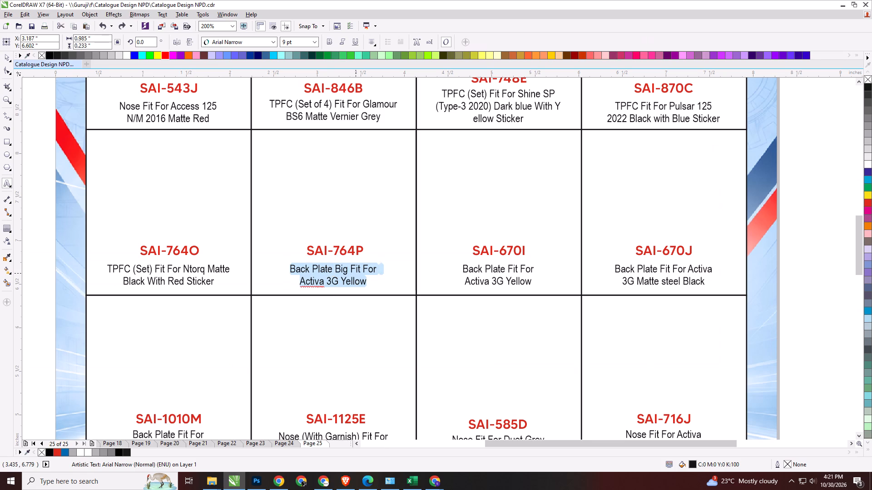
key(ctrl+a)
key(ctrl+v)
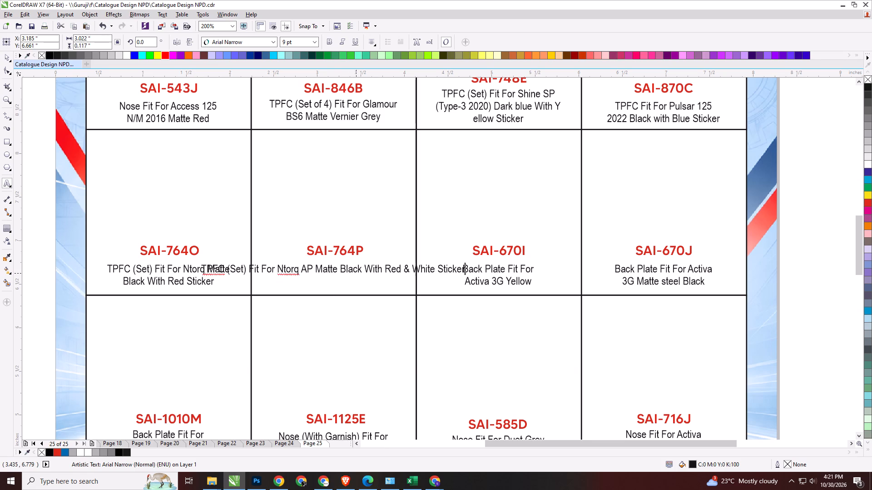
click(315, 269)
key(Return)
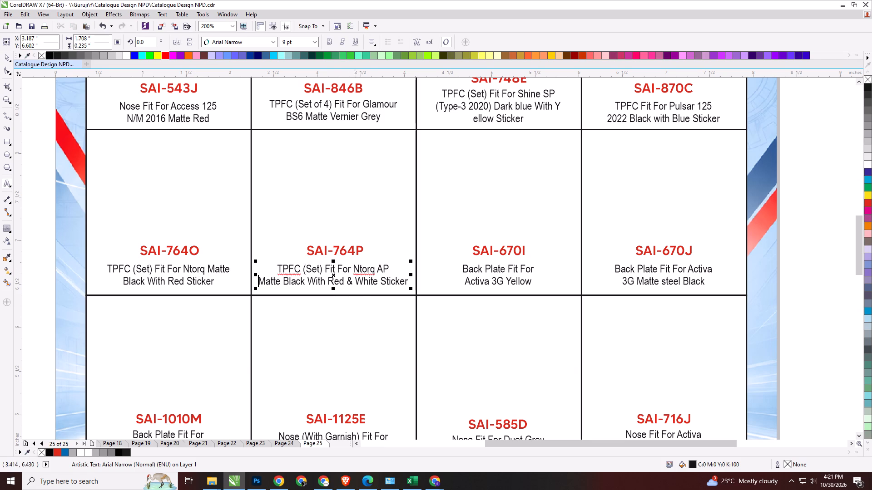
click(8, 57)
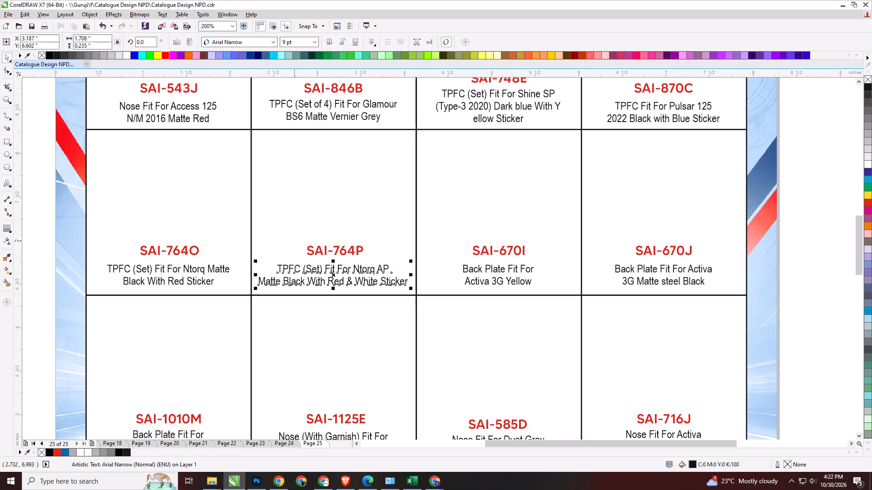
Copy the section heading "FRONT BODY COVER" from the Excel list and return to the catalogue page.
key(alt+Tab)
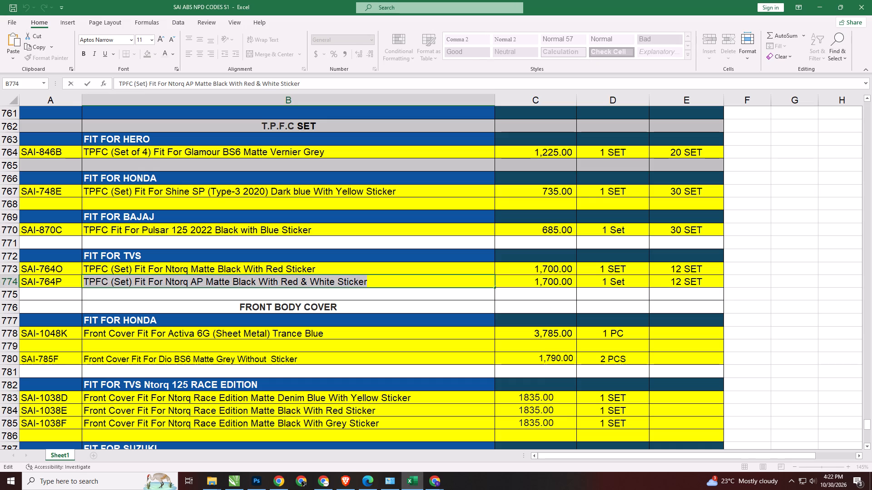
double_click(327, 309)
key(ctrl+a)
key(ctrl+c)
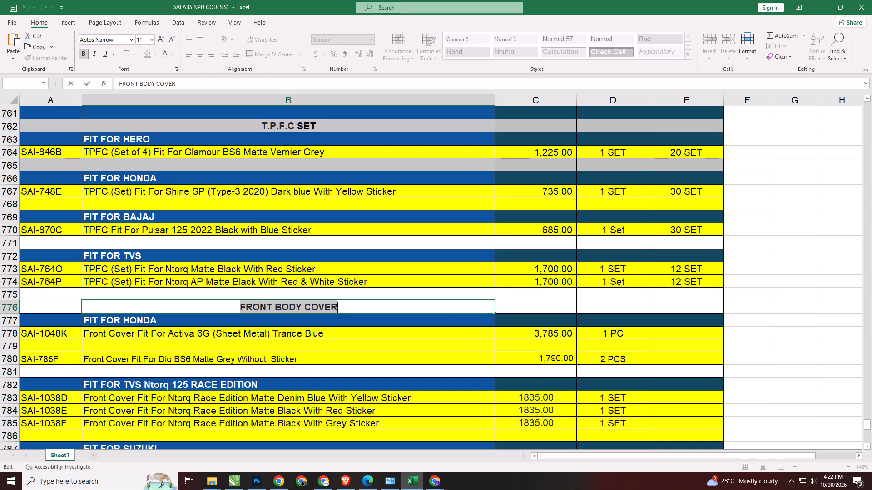
key(ctrl+a)
key(ctrl+c)
key(ctrl+a)
key(ctrl+c)
key(alt+Tab)
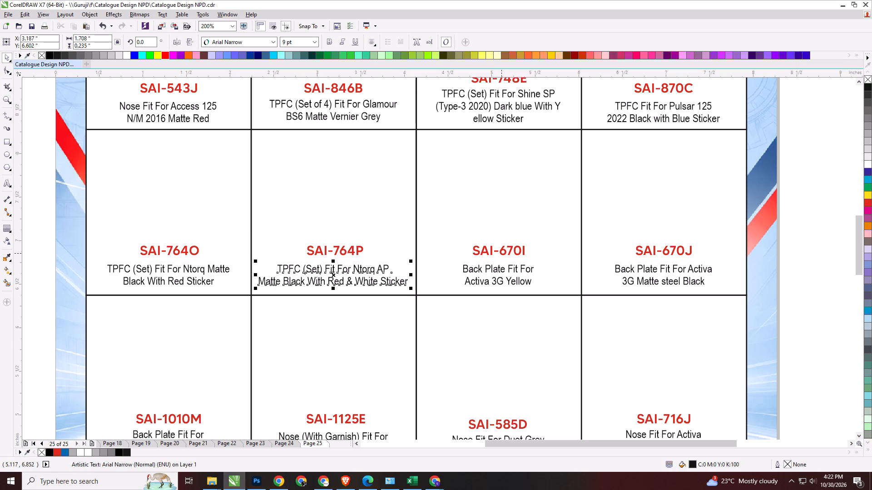
key(alt+Tab)
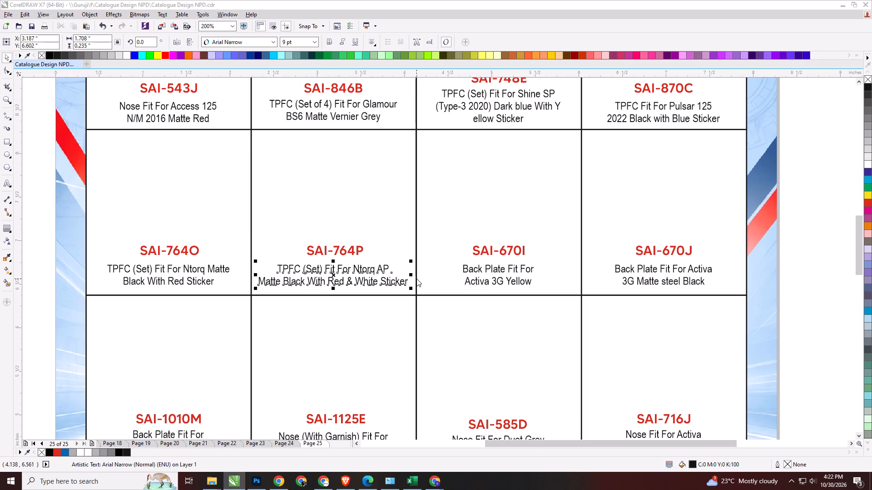
key(alt+Tab)
Extend the page title with a slash and a second line reading "FRONT BODY COVER".
scroll(273, 375, down, 2)
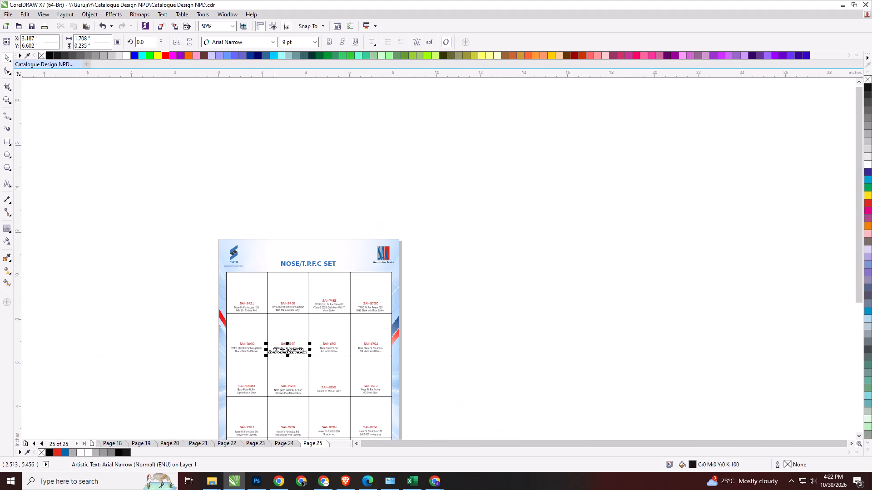
scroll(318, 269, up, 2)
drag(383, 246, 387, 211)
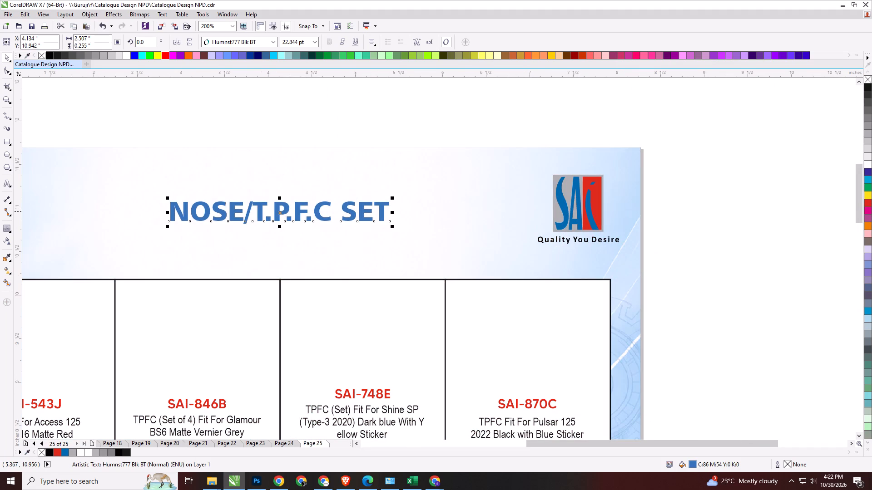
double_click(383, 212)
key(slash)
key(Return)
key(ctrl+v)
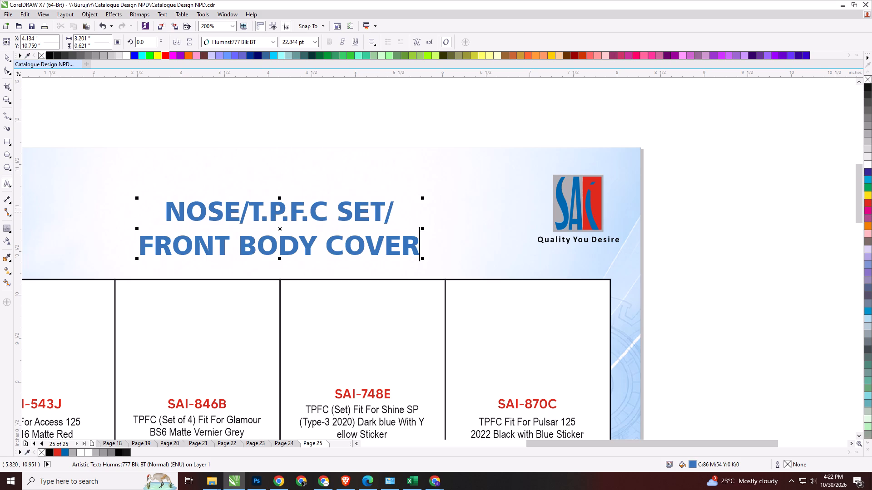
click(5, 57)
Align the bottom edge of the two-line page title with the bottom of the header logo group.
scroll(659, 286, down, 1)
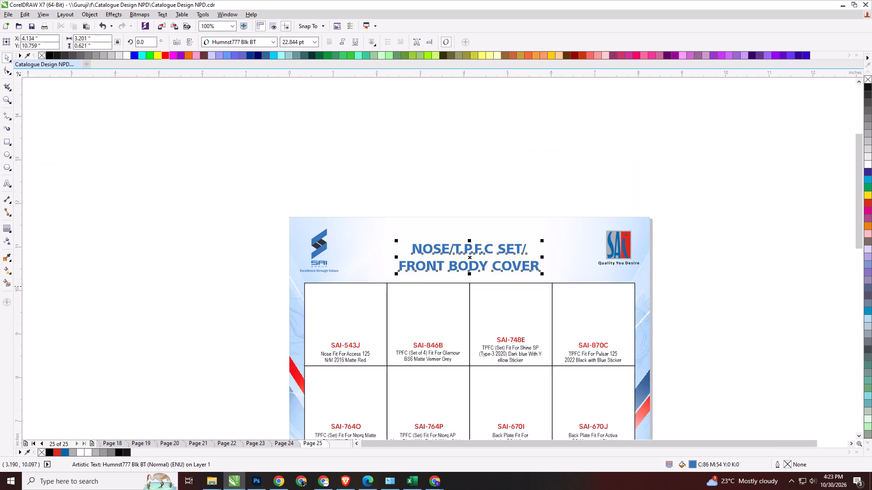
scroll(376, 286, up, 1)
shift+click(295, 256)
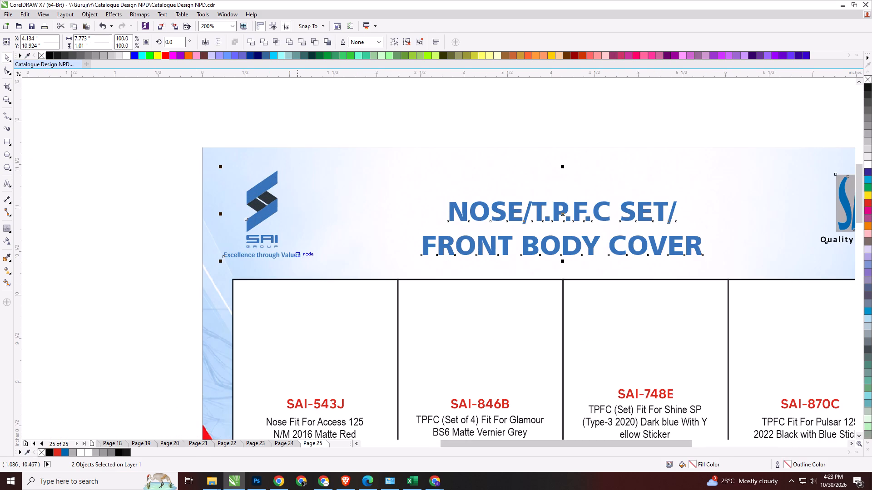
key(b)
scroll(251, 174, down, 1)
scroll(431, 247, up, 1)
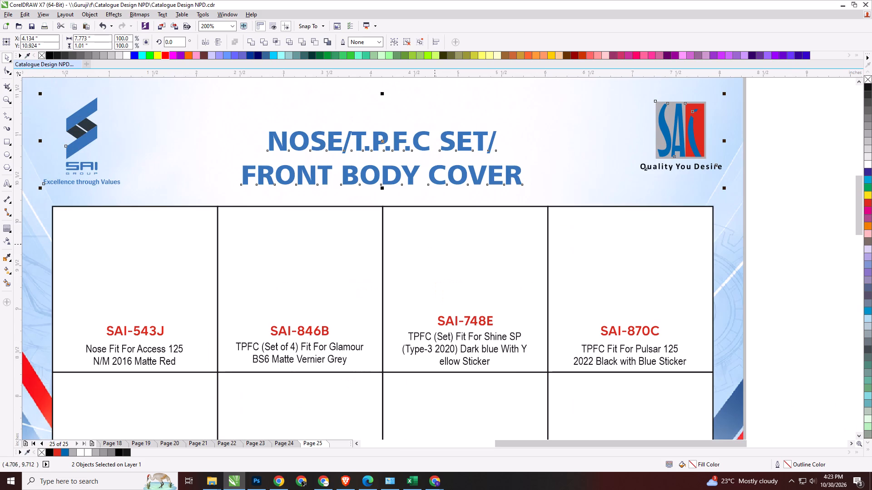
click(809, 182)
Centre the page title horizontally on the page background.
click(515, 181)
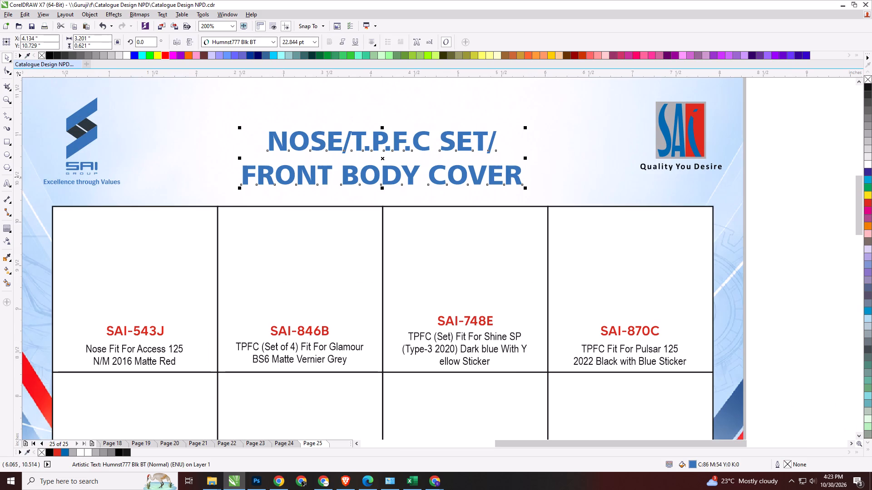
shift+click(556, 177)
key(c)
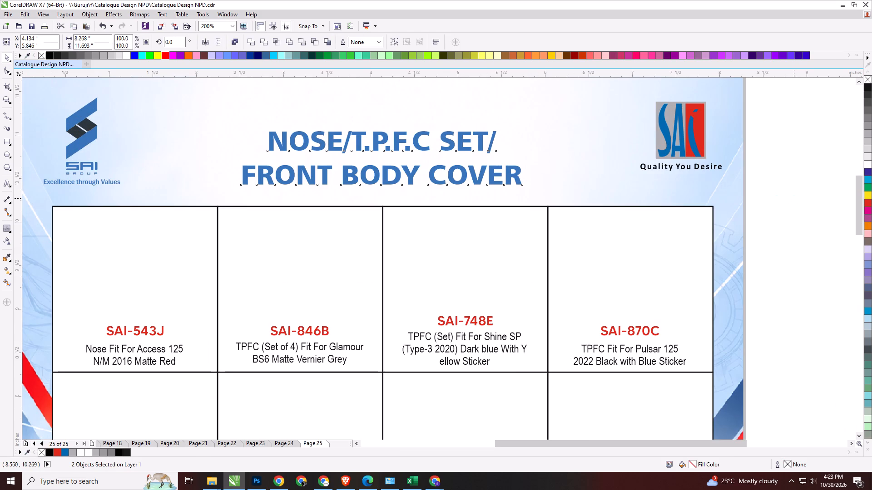
click(794, 198)
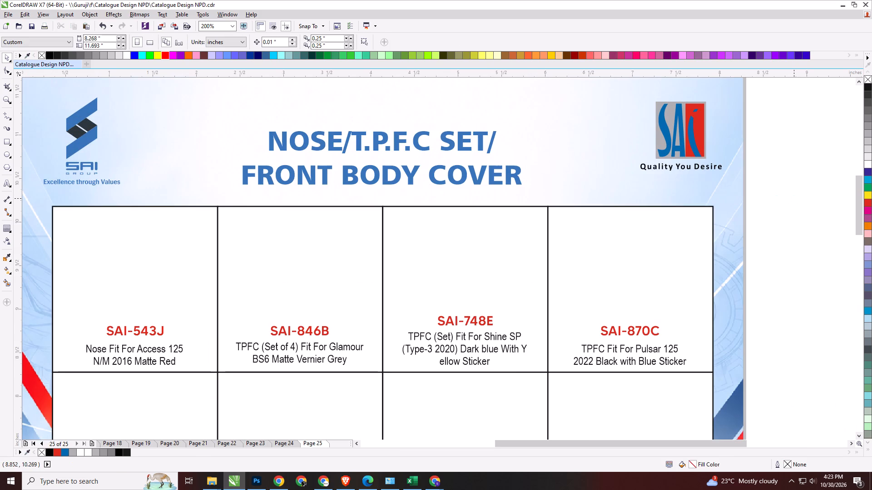
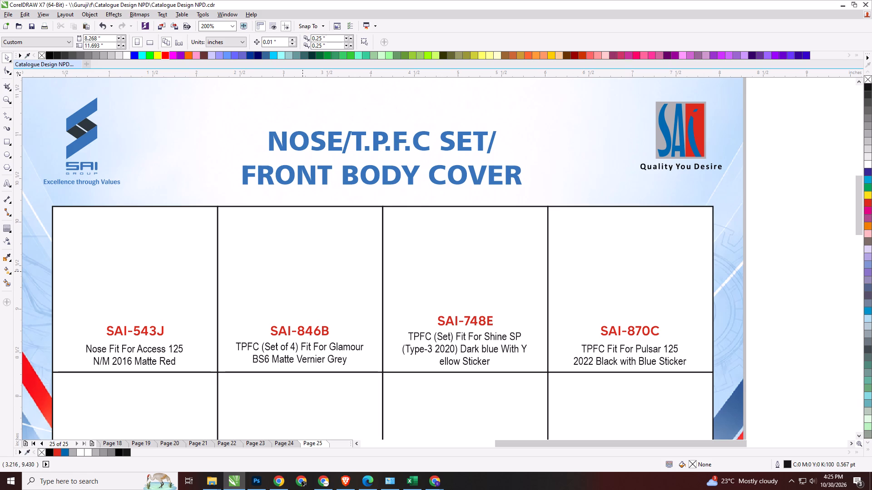
Compare the catalogue page's second-row codes with the Excel list to find where the FRONT BODY COVER entries should start.
key(alt+Tab)
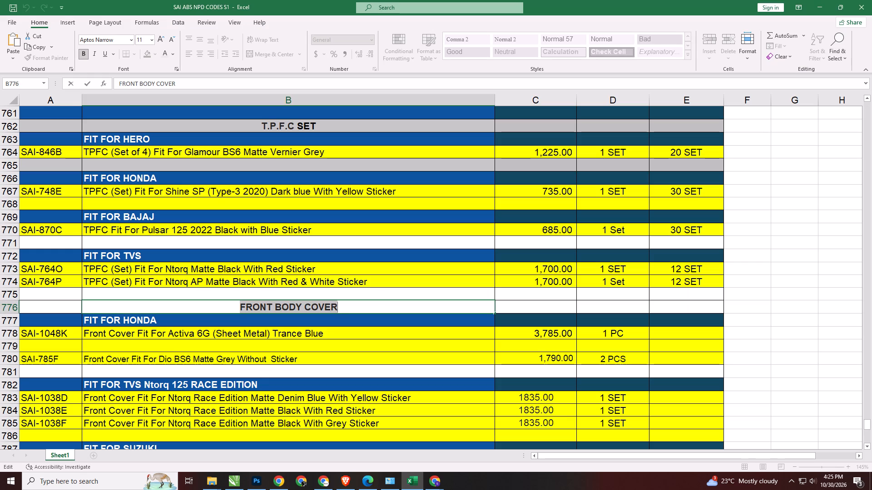
key(alt+Tab)
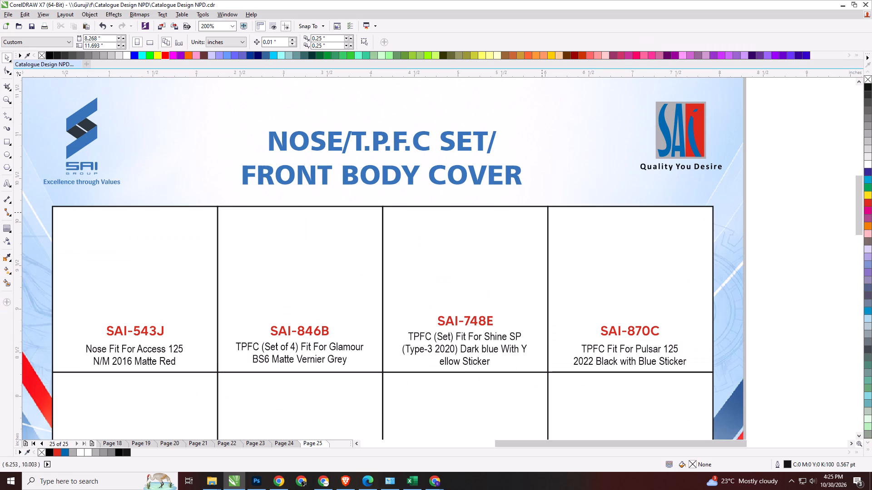
scroll(395, 150, down, 1)
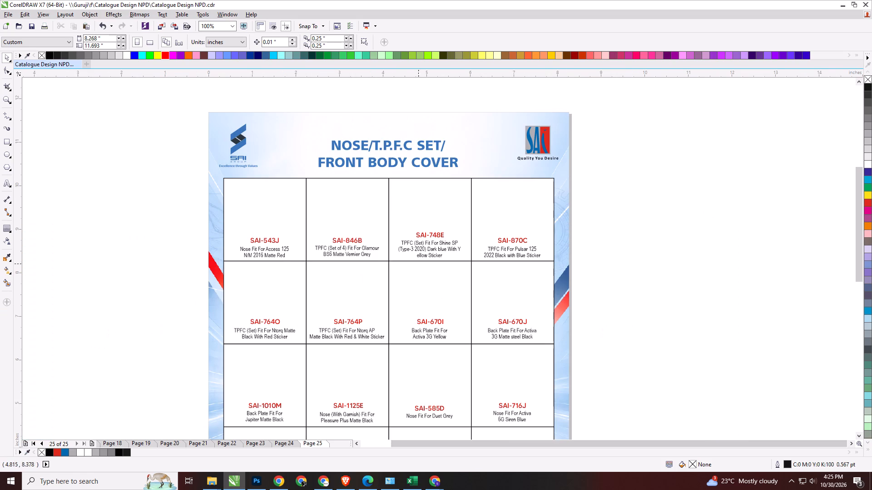
scroll(420, 367, up, 1)
scroll(377, 231, down, 1)
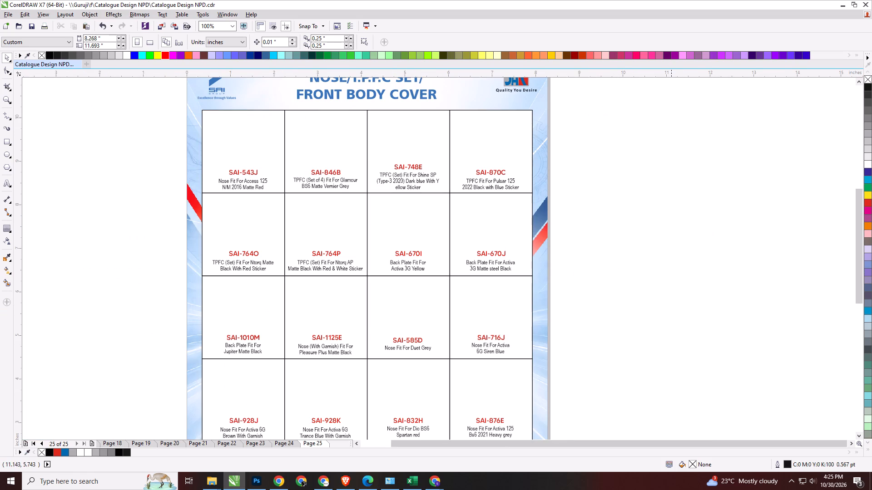
click(671, 302)
key(alt+Tab)
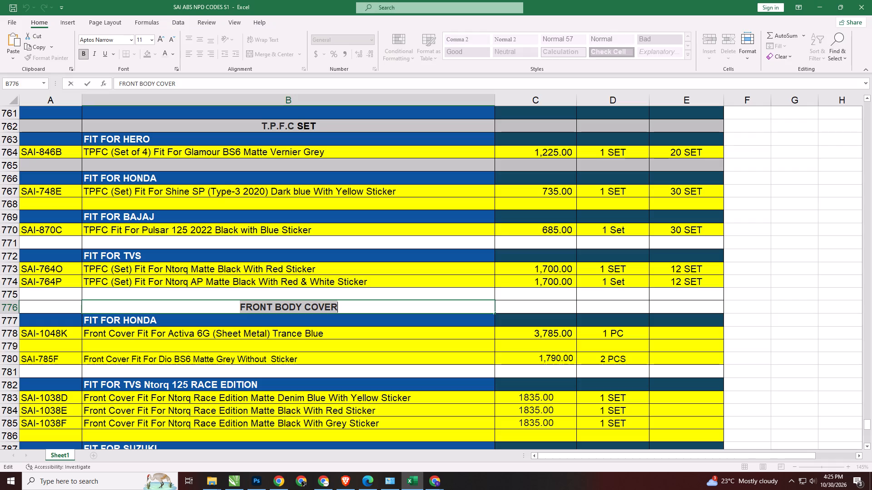
key(alt+Tab)
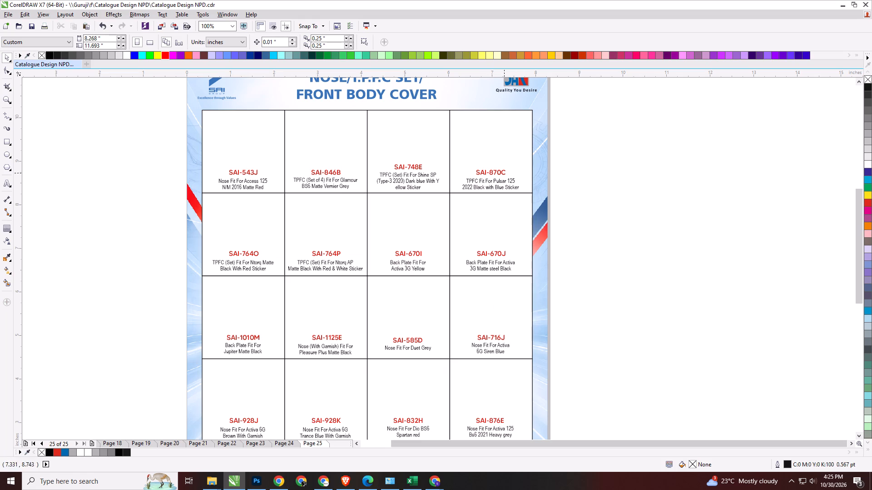
key(alt+Tab)
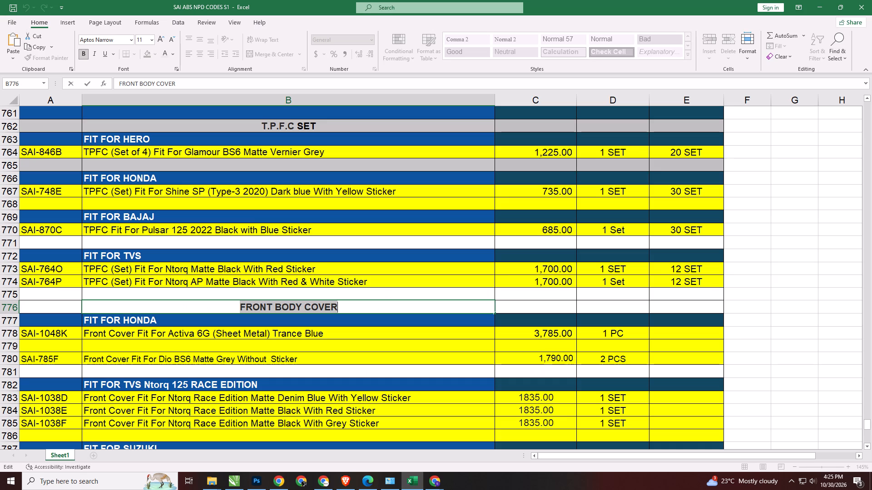
click(112, 284)
key(alt+Tab)
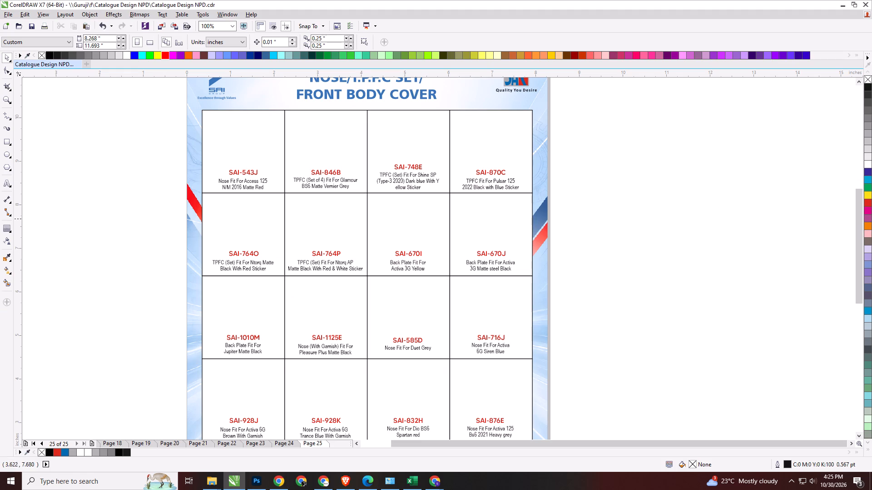
click(257, 254)
click(331, 255)
key(alt+Tab)
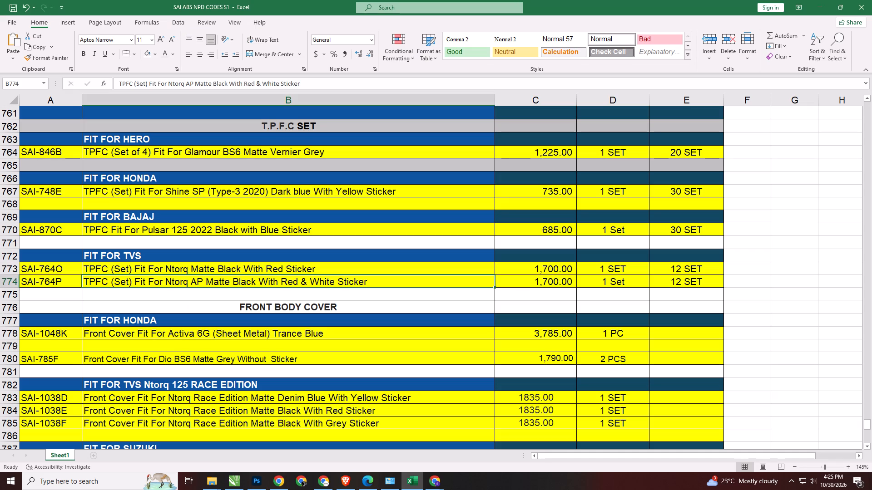
click(308, 309)
key(alt+Tab)
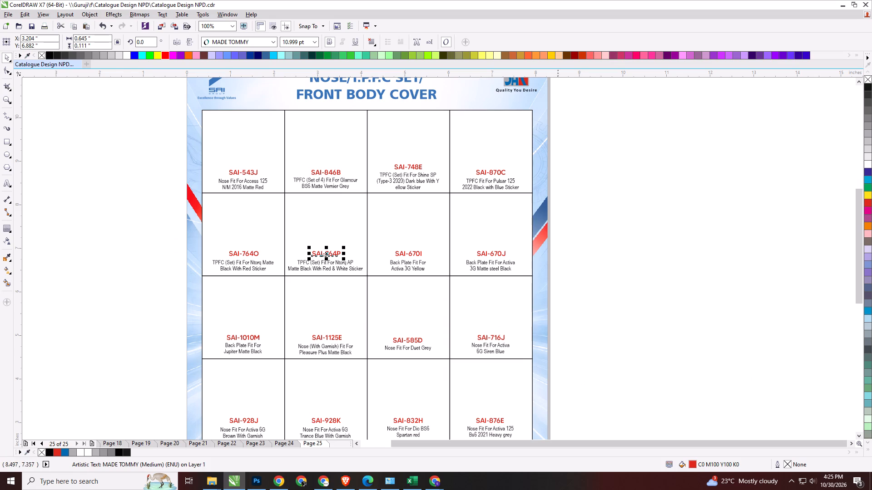
Copy code SAI-1048K from the Excel list and replace the code in the second row's third cell with it.
key(alt+Tab)
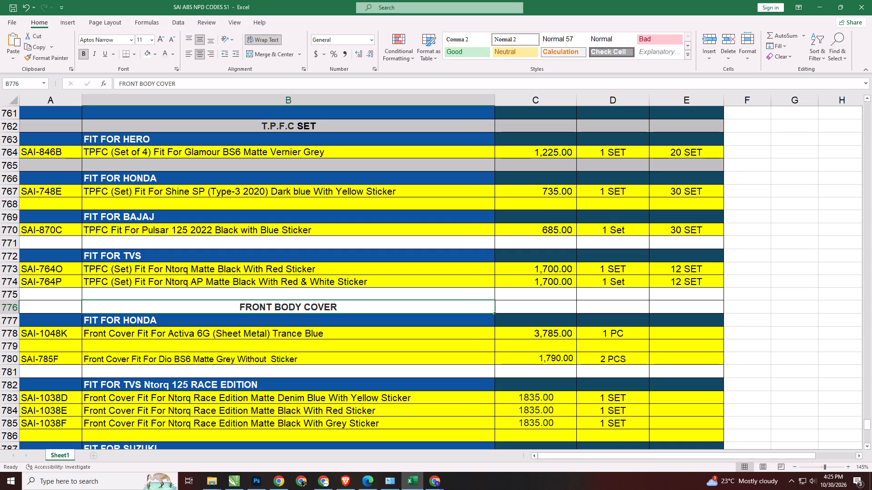
double_click(67, 333)
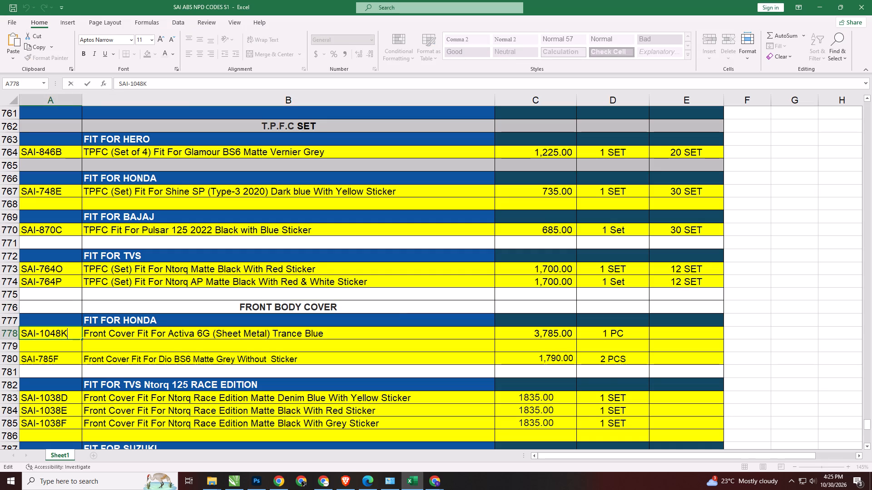
key(ctrl+a)
key(ctrl+c)
key(alt+Tab)
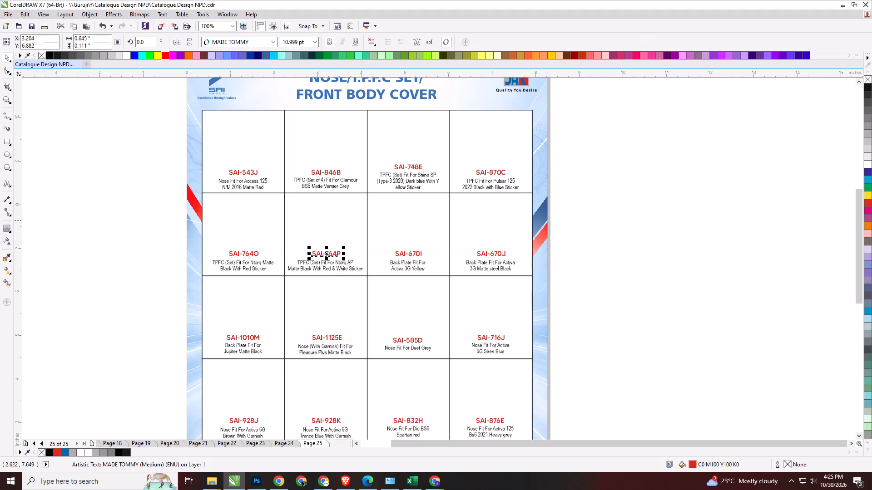
double_click(415, 255)
key(ctrl+a)
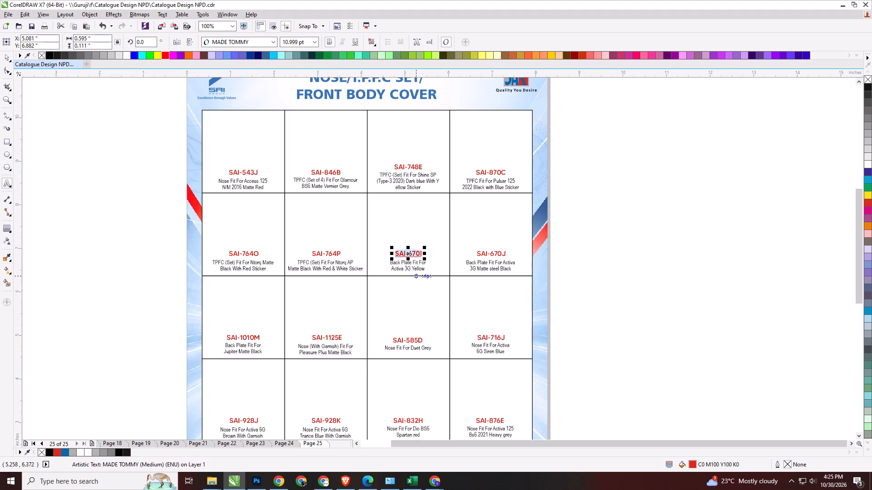
key(ctrl+v)
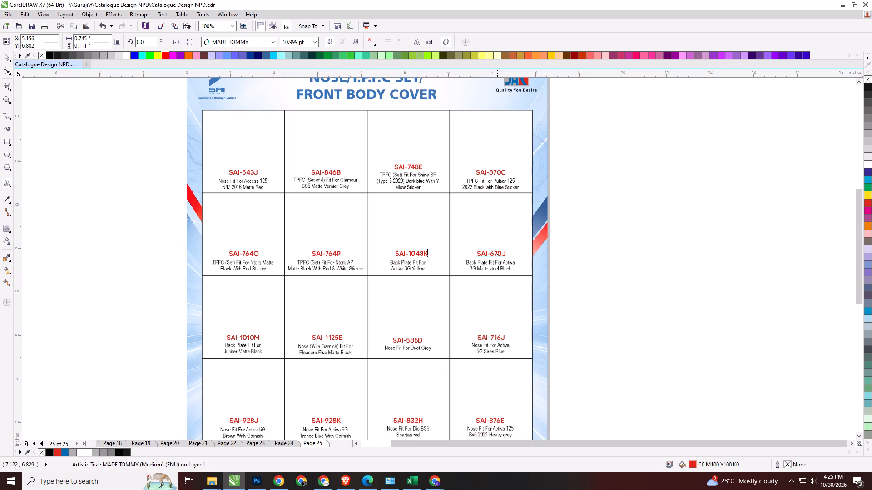
Replace the code in the second row's fourth cell with SAI-785F copied from the Excel list.
click(496, 254)
key(ctrl+a)
key(alt+Tab)
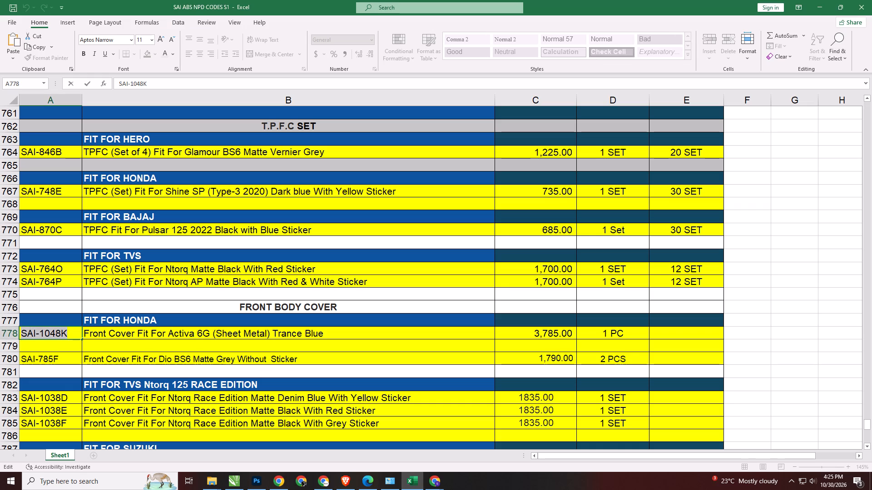
double_click(73, 361)
key(ctrl+a)
key(ctrl+c)
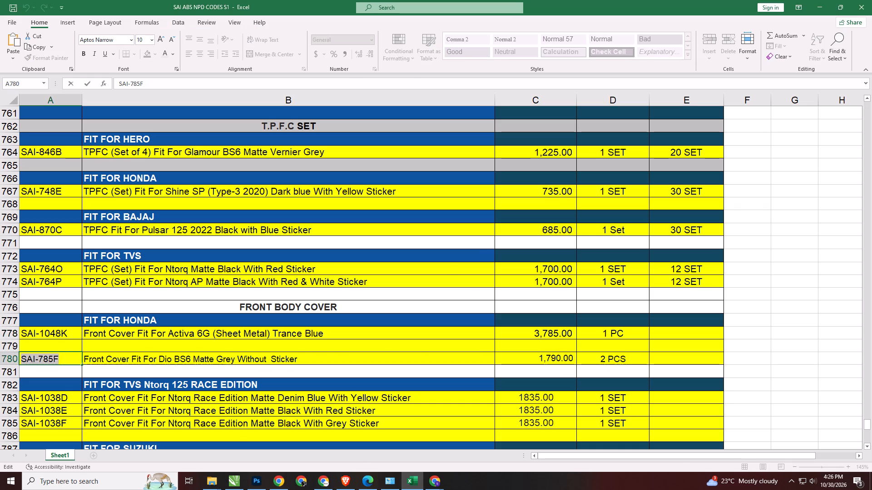
key(alt+Tab)
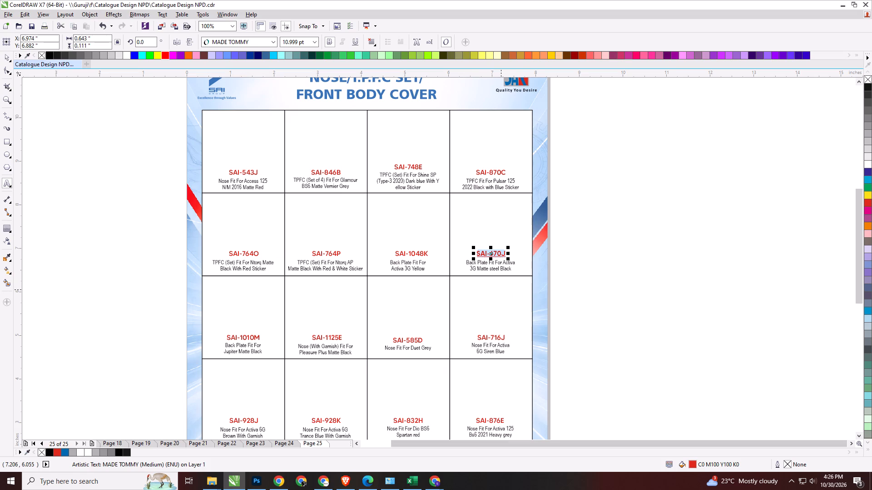
key(ctrl+v)
Replace the SAI-785F description with "Front Cover Fit For Dio BS6 Matte Grey Without Sticker" from Excel, breaking the line before "Matte".
click(484, 266)
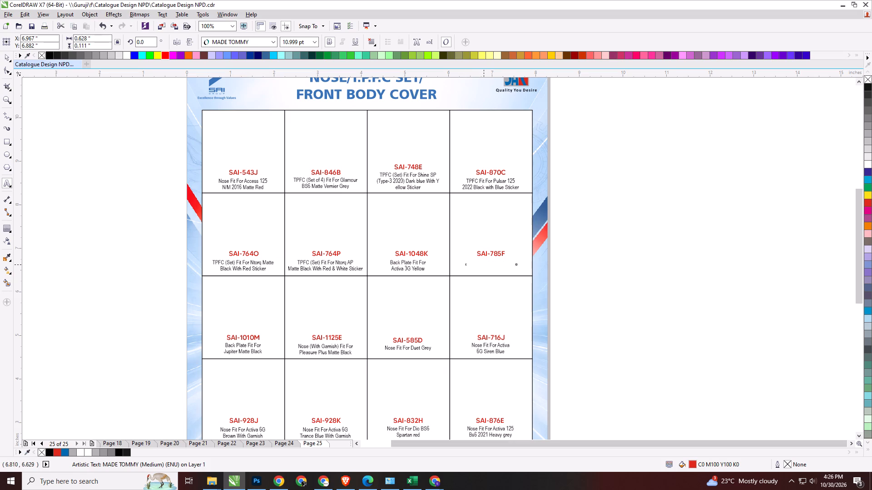
key(ctrl+a)
key(alt+Tab)
double_click(143, 358)
key(ctrl+a)
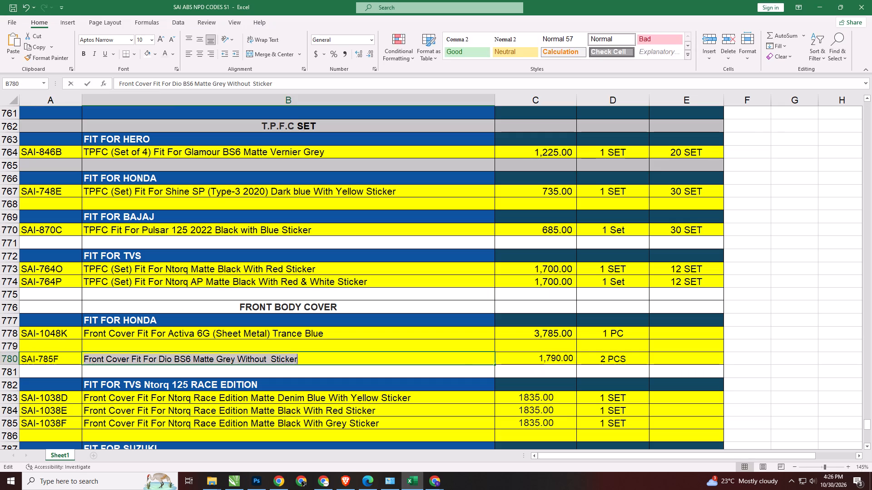
key(ctrl+c)
key(alt+Tab)
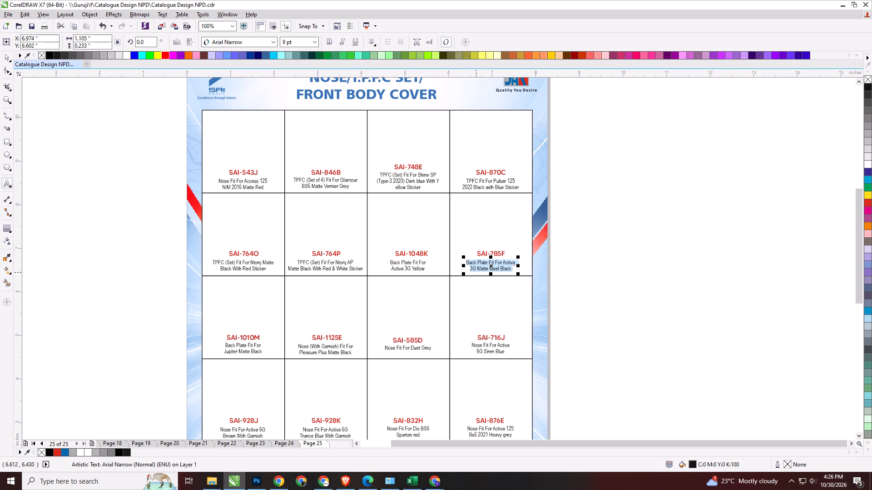
key(ctrl+v)
scroll(491, 264, up, 1)
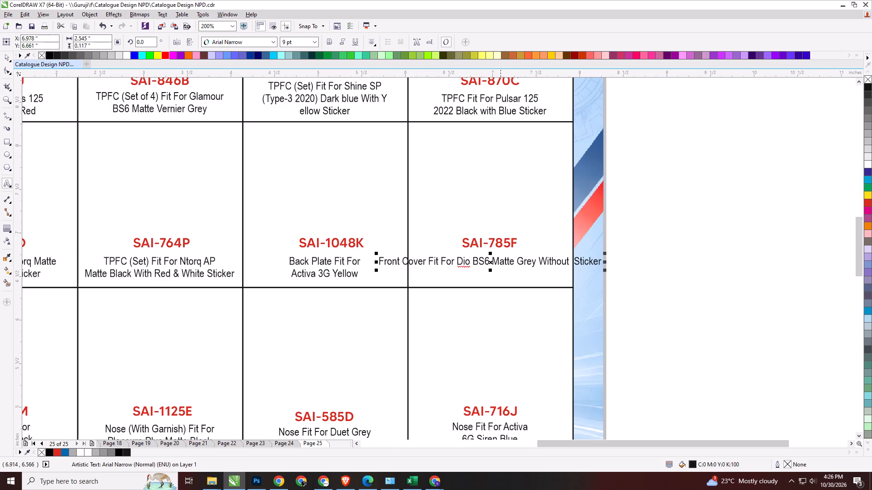
click(500, 262)
key(Left)
key(Return)
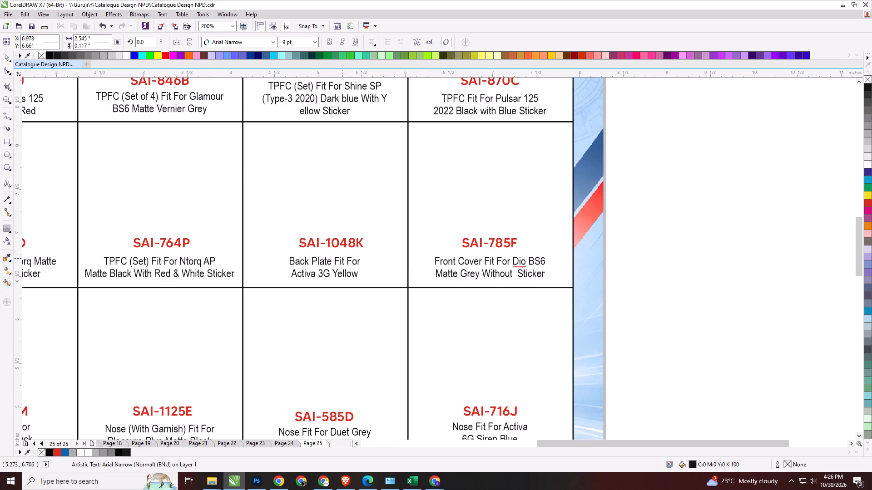
Replace the SAI-1048K description with "Front Cover Fit For Activa 6G (Sheet Metal) Trance Blue" from Excel, breaking the line before "(Sheet Metal)".
click(342, 258)
key(ctrl+a)
key(alt+Tab)
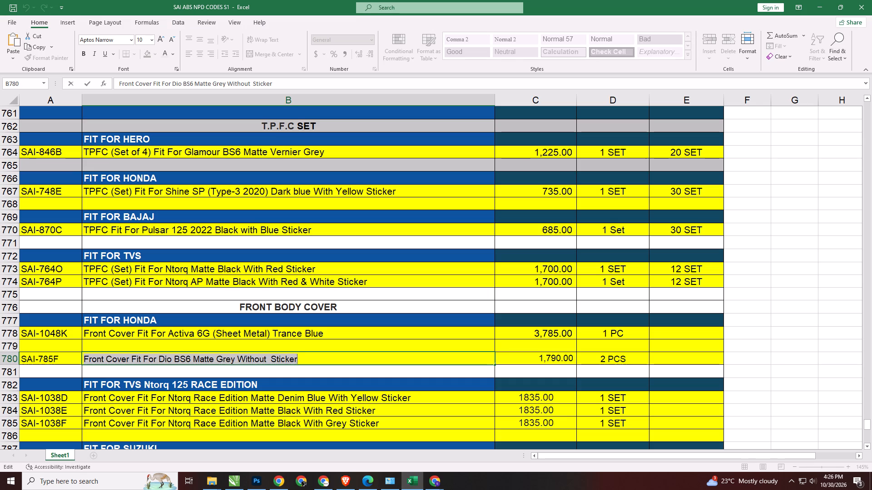
double_click(225, 334)
key(ctrl+a)
key(ctrl+c)
key(alt+Tab)
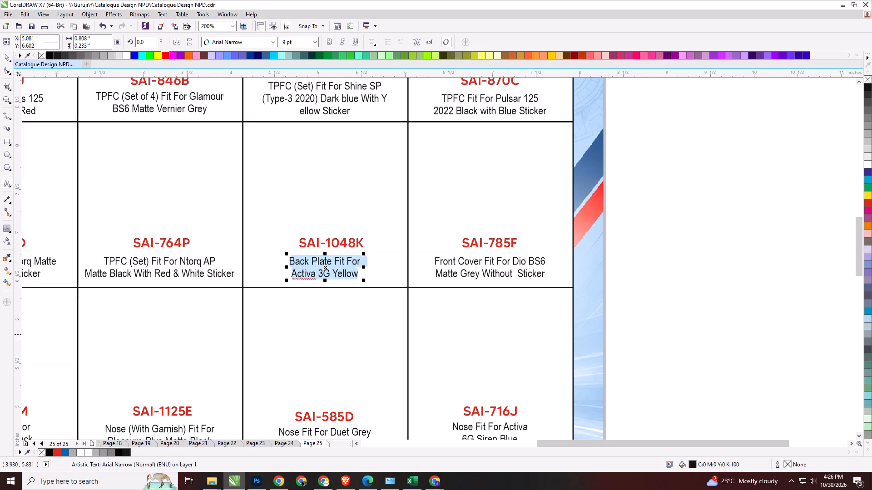
key(ctrl+v)
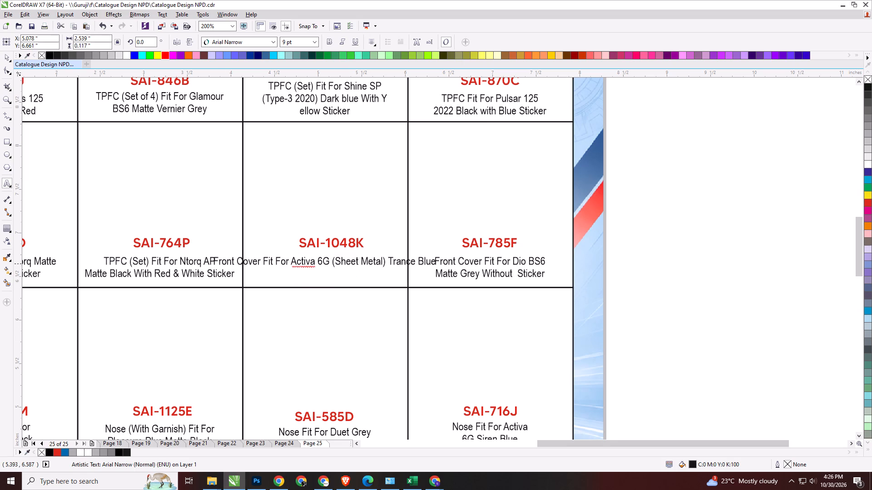
click(331, 264)
key(Right)
key(Return)
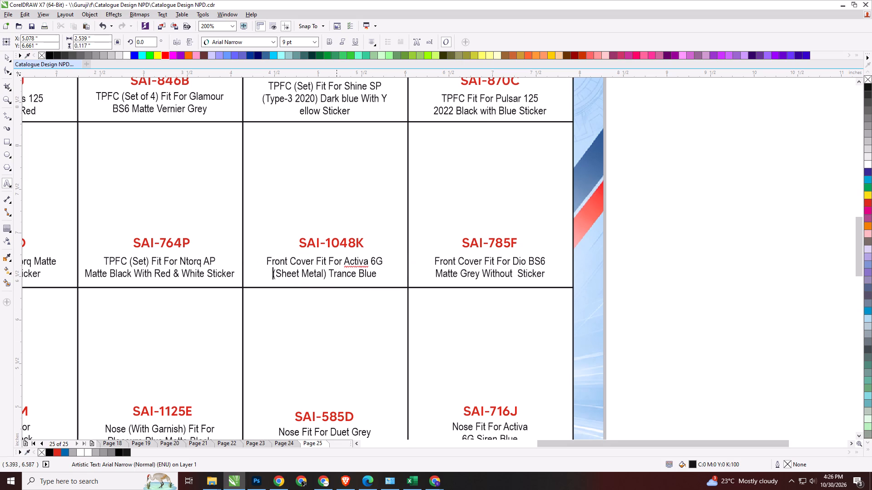
Centre the codes and descriptions of SAI-785F, SAI-1048K and SAI-764P horizontally within their cells.
click(7, 54)
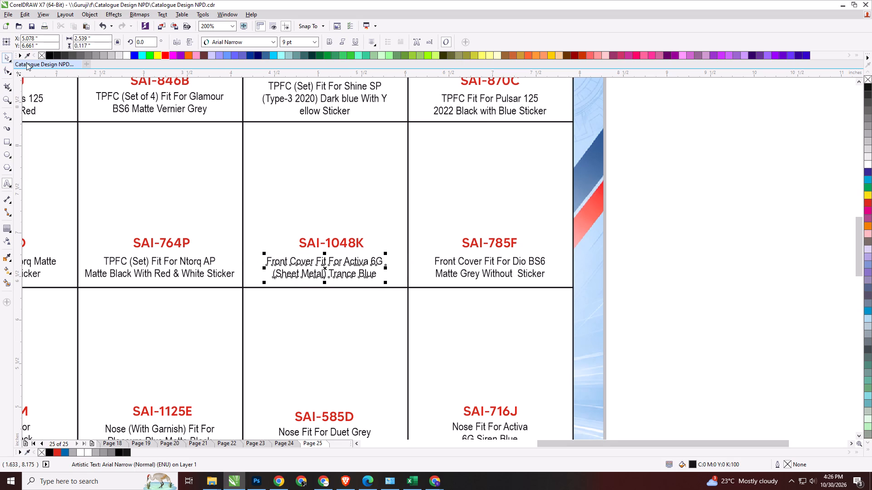
drag(645, 201, 395, 301)
shift+click(470, 200)
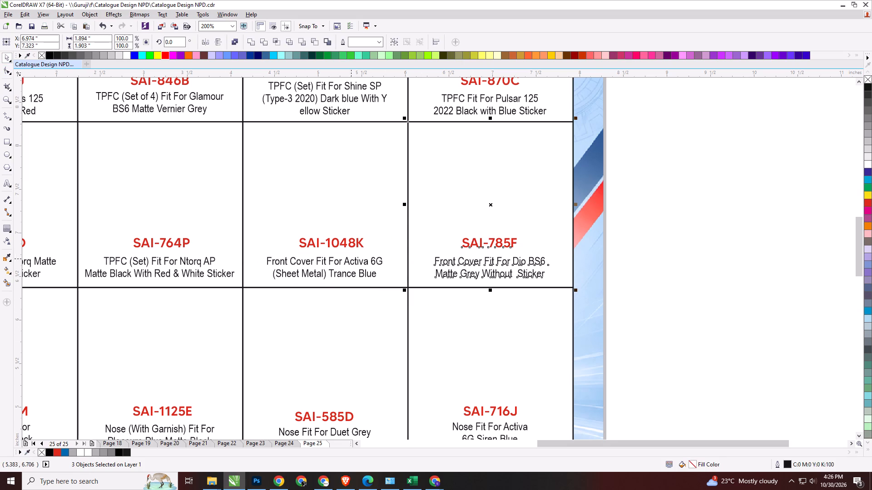
key(c)
click(355, 263)
shift+click(354, 245)
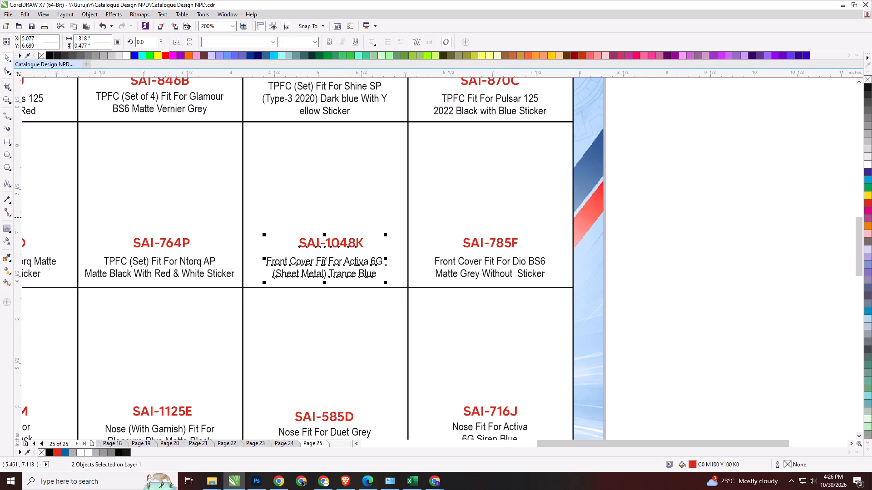
shift+click(360, 210)
key(c)
click(208, 259)
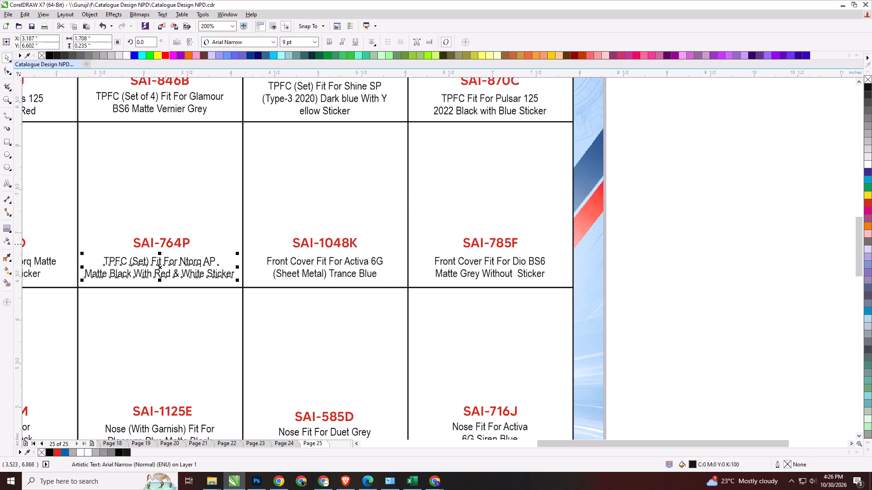
shift+click(184, 244)
shift+click(196, 201)
key(c)
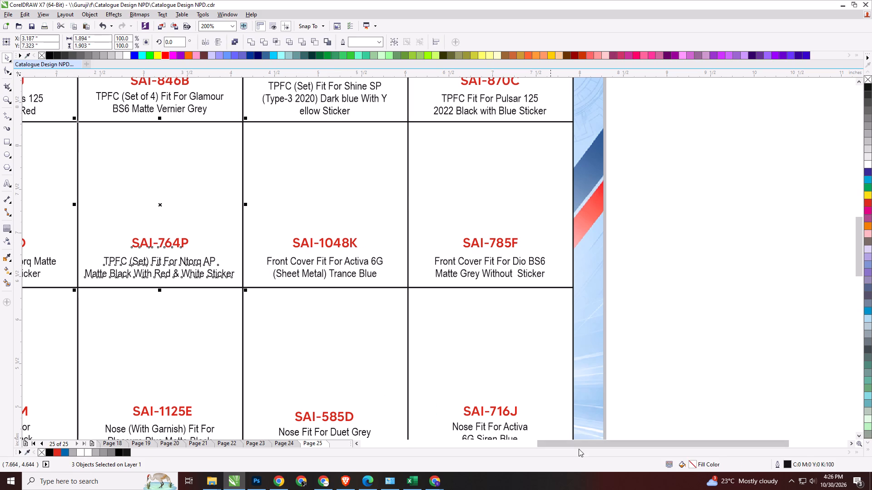
Bottom-align the second row's four descriptions with each other, and likewise its four product codes.
drag(569, 442, 483, 443)
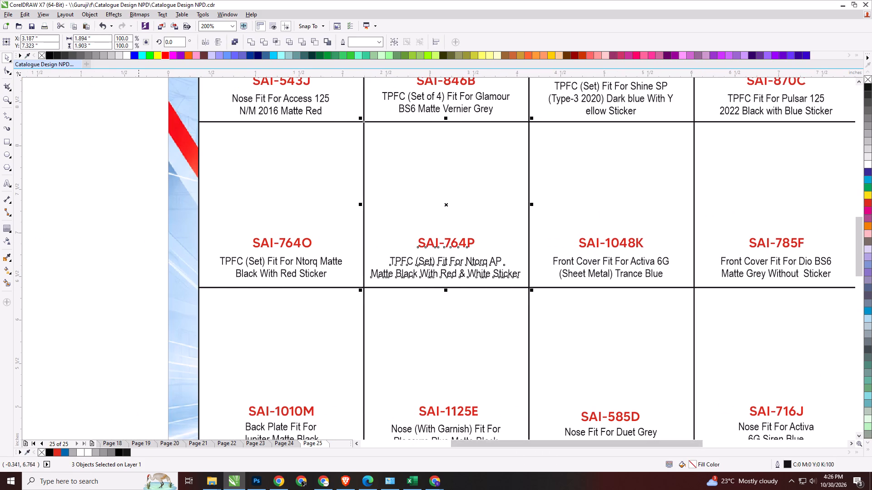
drag(142, 251, 812, 306)
key(b)
drag(809, 201, 724, 222)
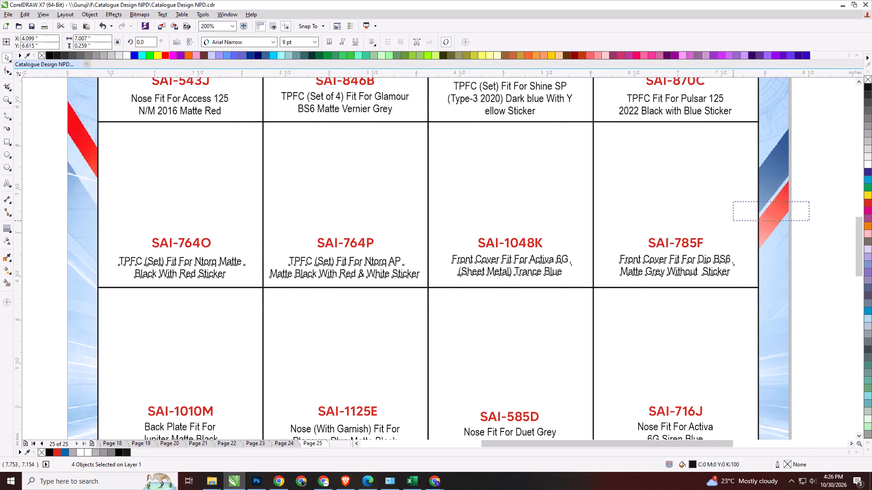
drag(724, 222, 74, 262)
key(b)
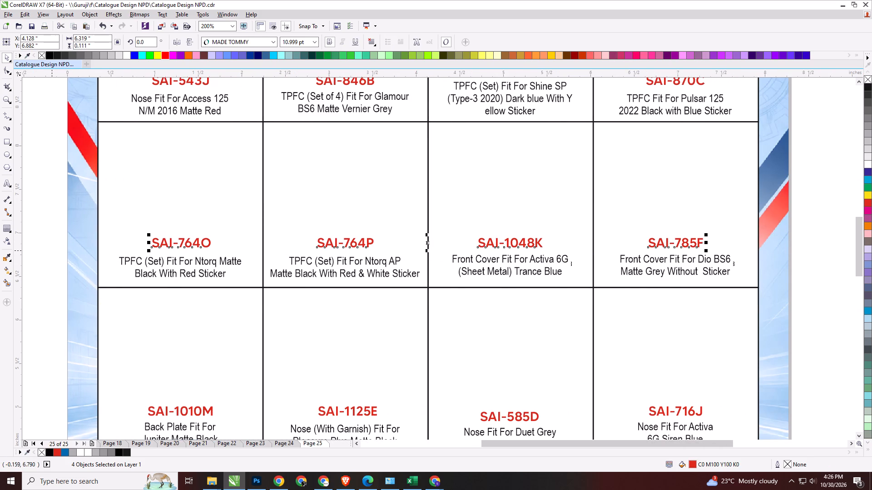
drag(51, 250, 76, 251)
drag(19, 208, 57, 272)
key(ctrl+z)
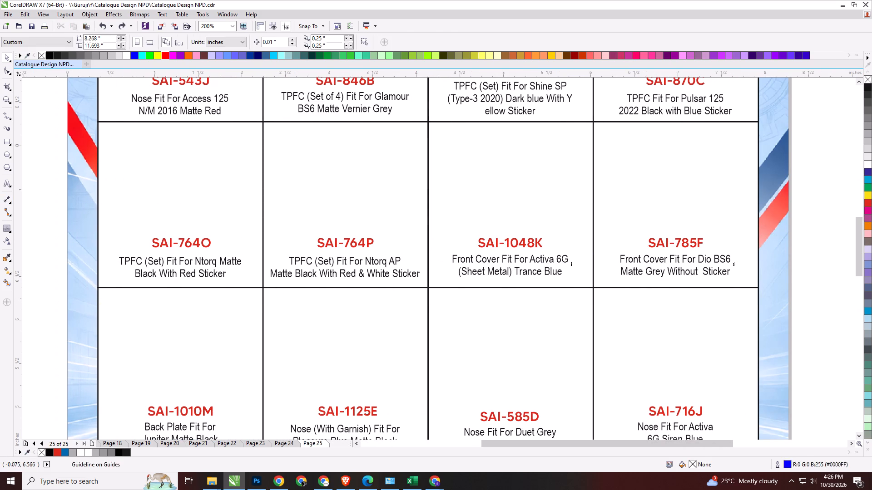
Nudge all codes and descriptions in the second row down together by 0.01 inch.
drag(38, 224, 807, 293)
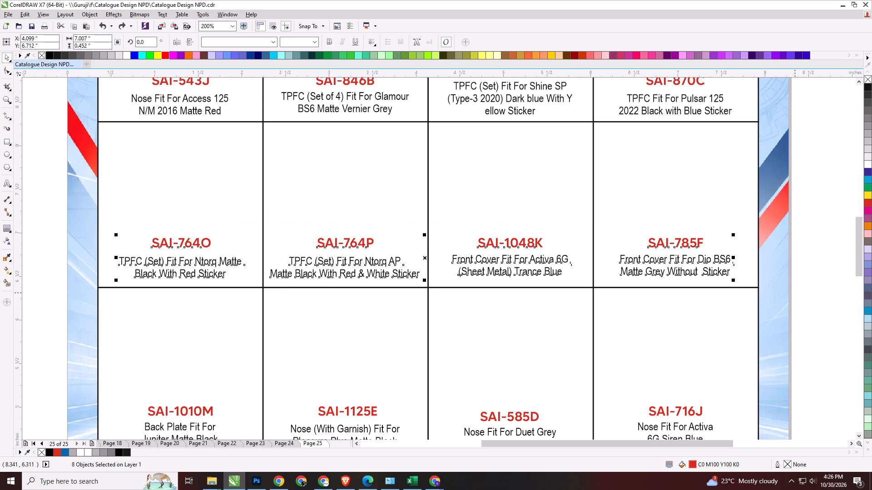
key(Down)
click(794, 286)
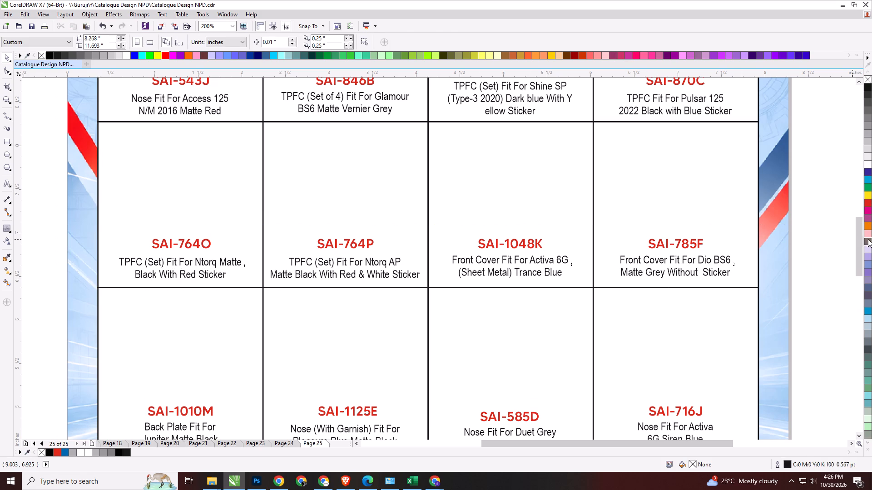
Open the code SAI-1010M in the third row's first cell for editing with all its text selected.
drag(857, 248, 859, 277)
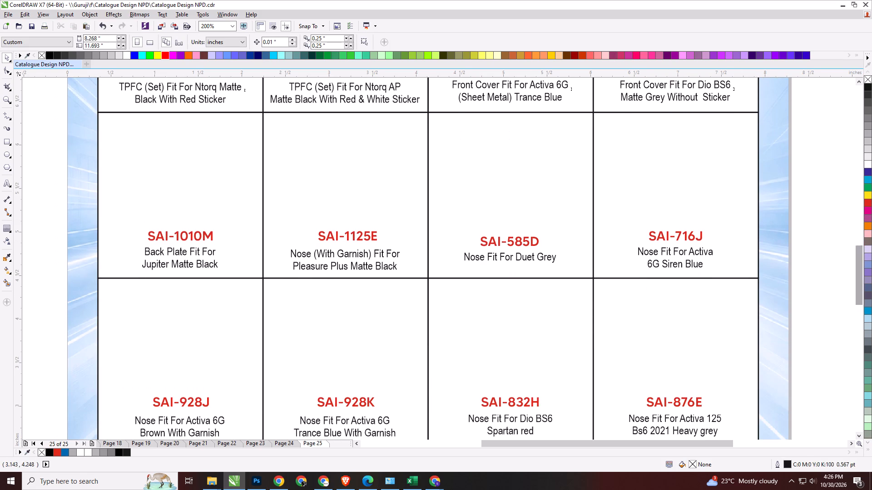
click(190, 237)
double_click(192, 235)
key(ctrl+a)
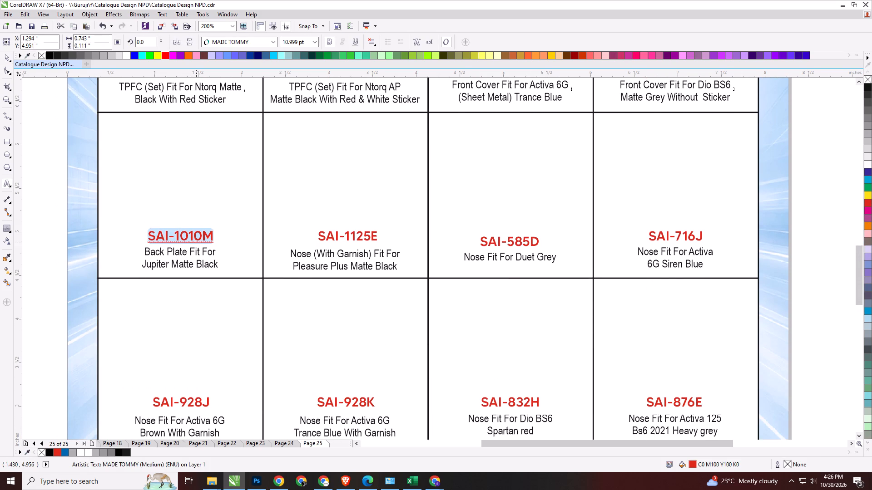
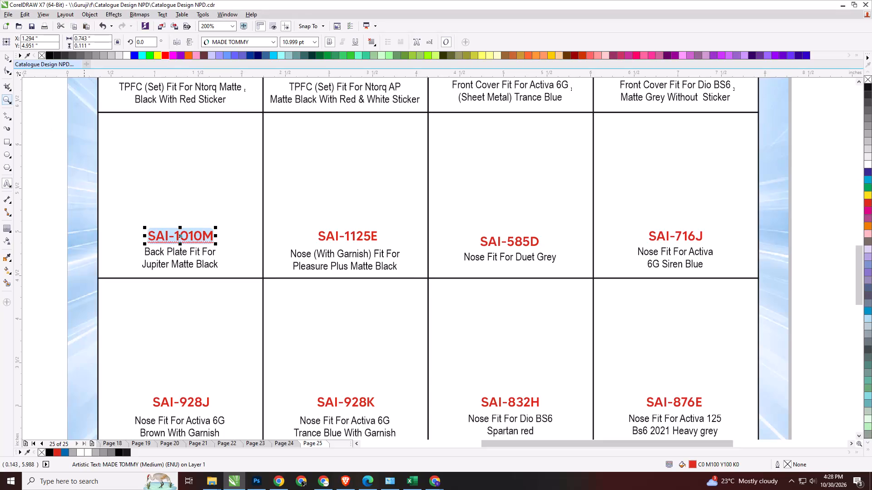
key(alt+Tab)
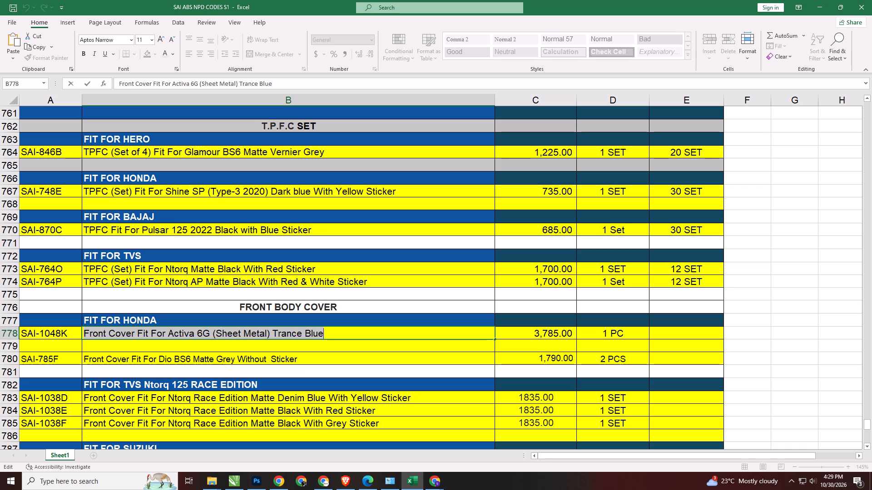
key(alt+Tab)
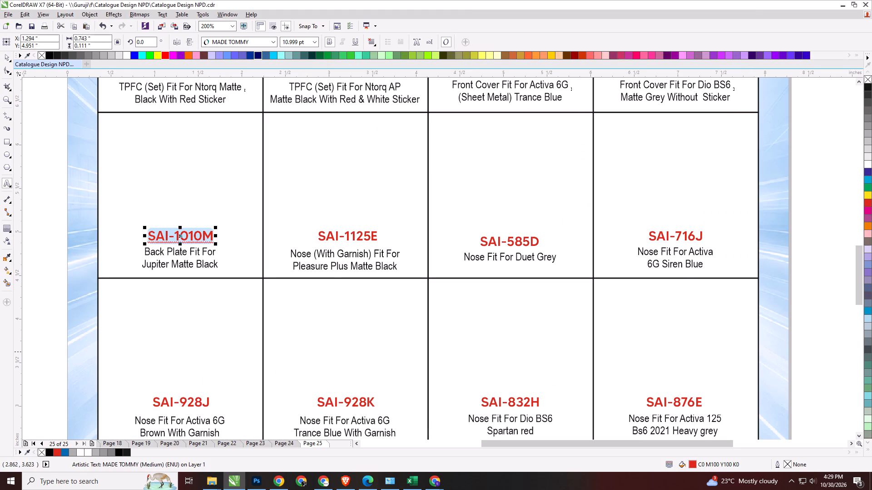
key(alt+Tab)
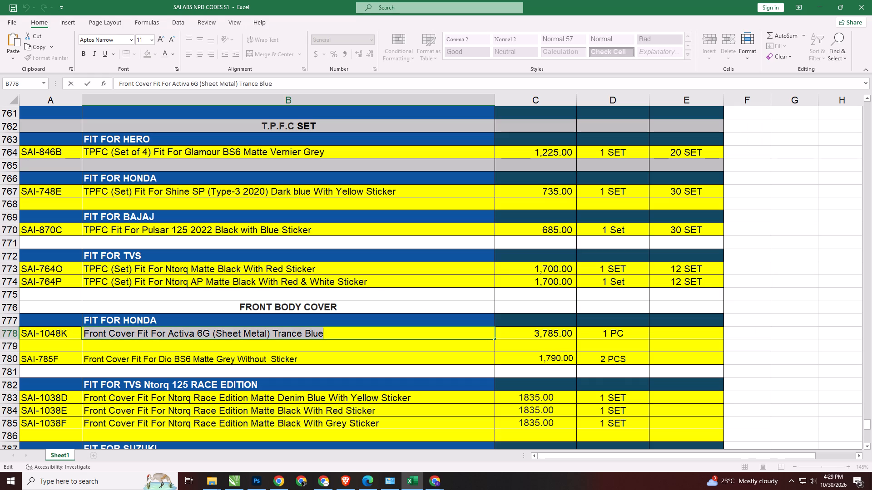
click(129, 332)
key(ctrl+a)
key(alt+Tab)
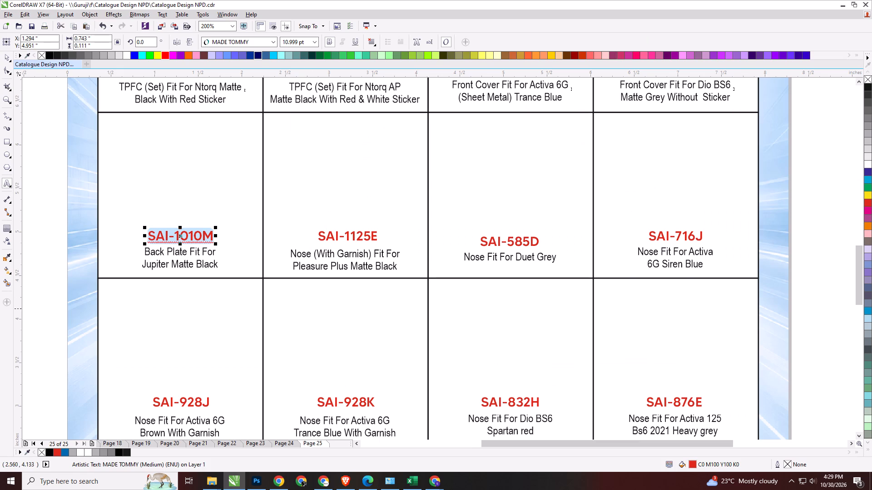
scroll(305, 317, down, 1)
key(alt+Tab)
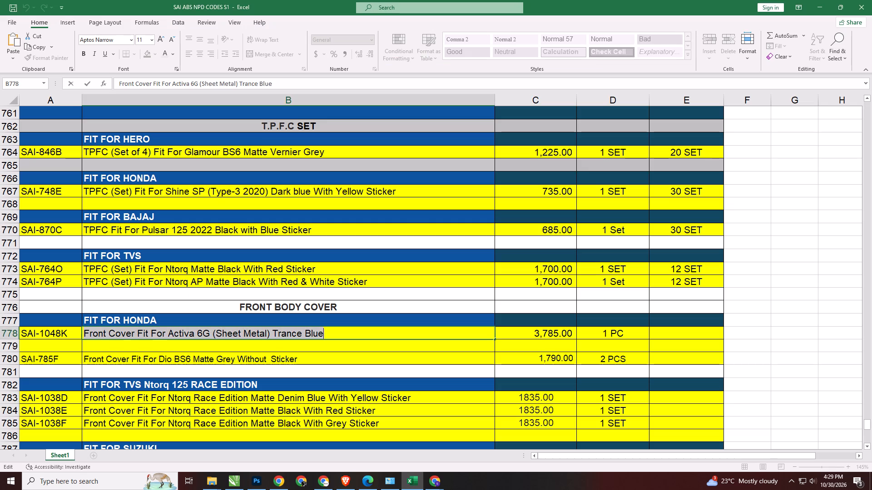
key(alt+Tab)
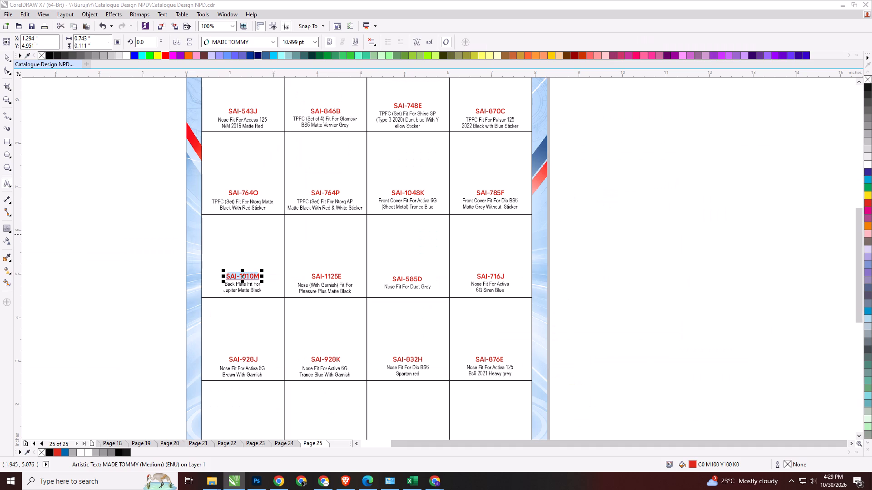
Replace the code SAI-1010M in the third row's first cell with SAI-1038D, copied from the Excel list.
key(alt+Tab)
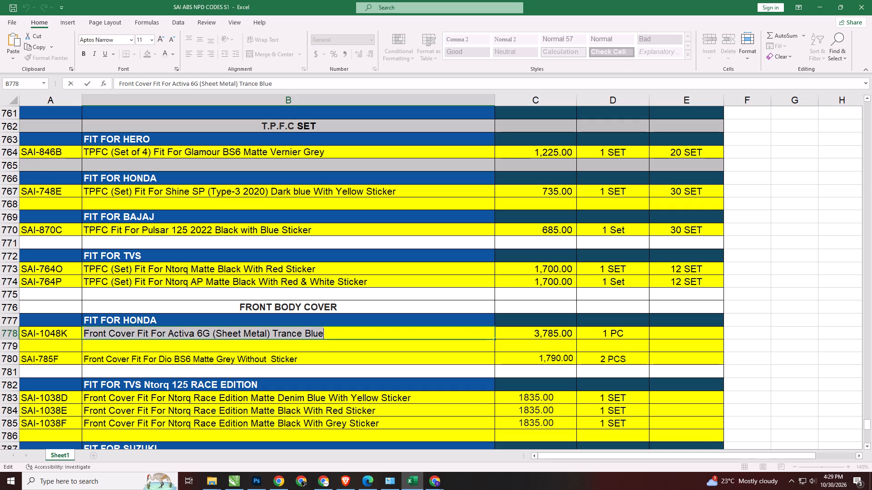
click(71, 362)
scroll(189, 314, down, 1)
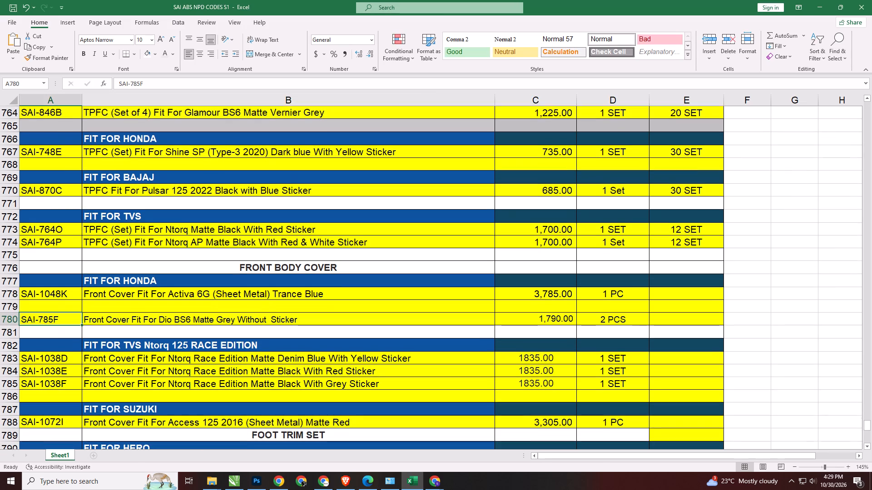
scroll(137, 334, down, 1)
double_click(69, 321)
key(ctrl+a)
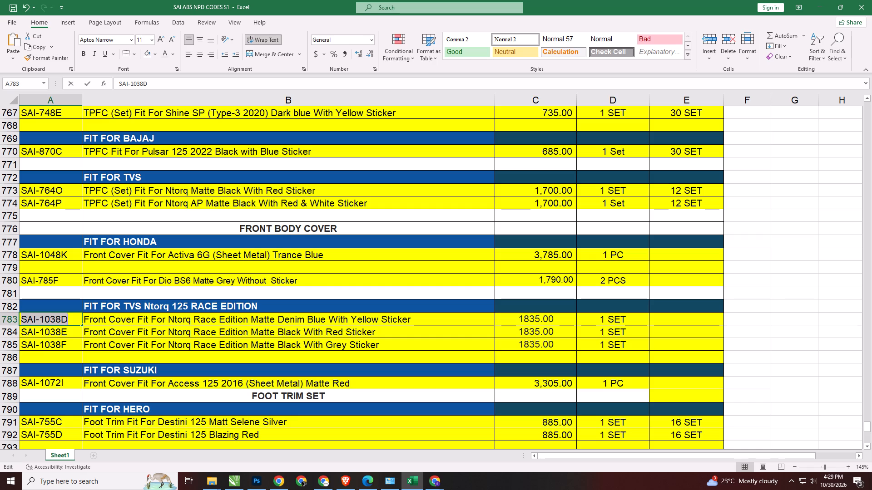
key(ctrl+c)
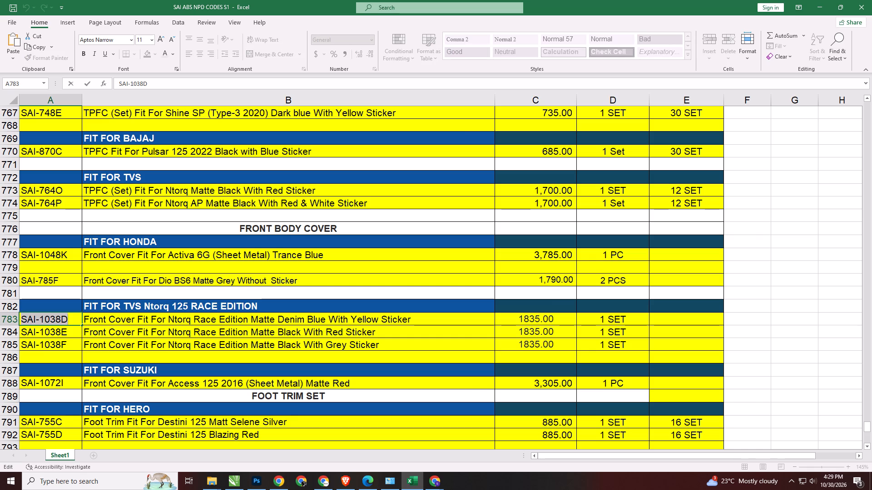
key(alt+Tab)
key(alt+Tab)
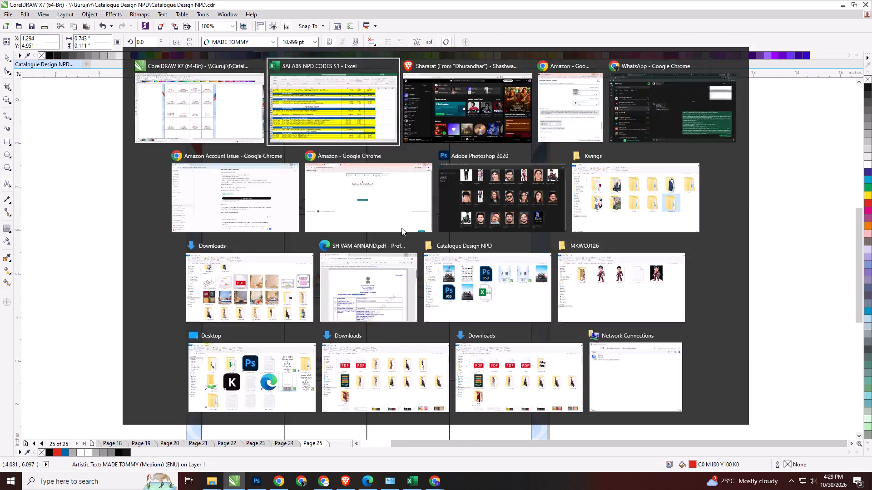
key(alt+Tab)
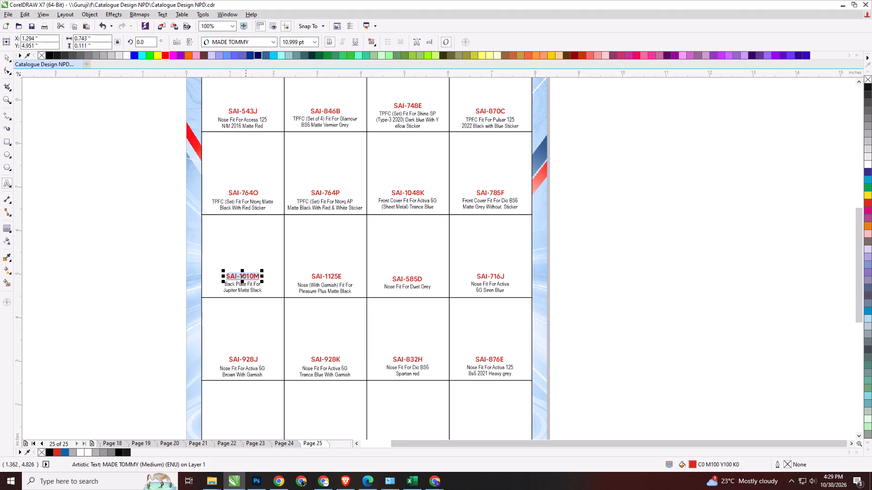
key(ctrl+v)
Replace the code SAI-1125E in the third row's second cell with SAI-1038E, copied from the Excel list.
key(alt+Tab)
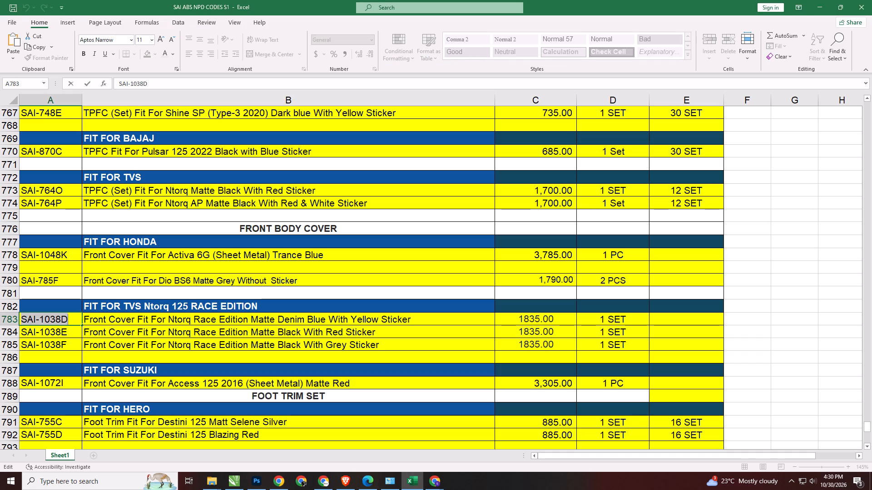
double_click(71, 334)
key(ctrl+a)
key(ctrl+c)
key(alt+Tab)
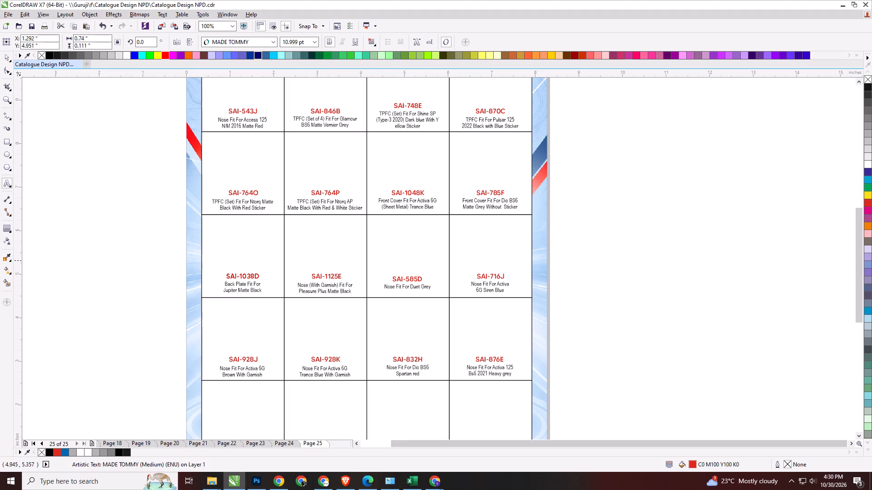
click(332, 277)
key(ctrl+a)
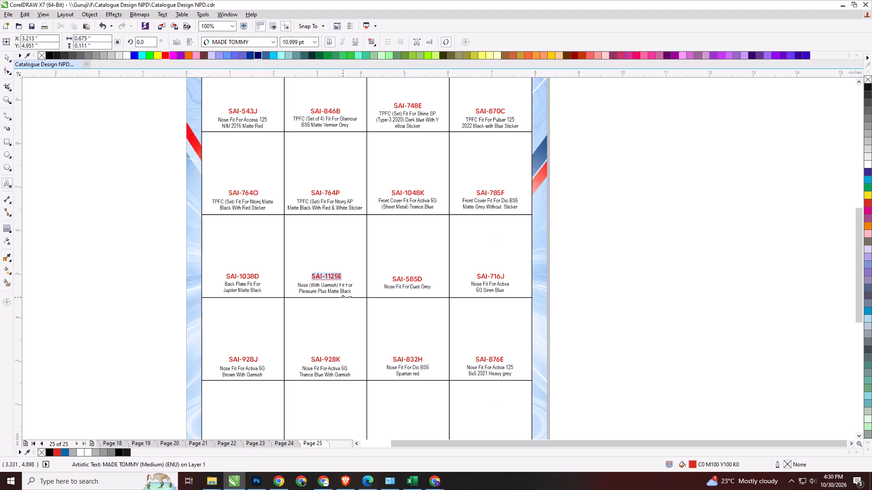
key(ctrl+v)
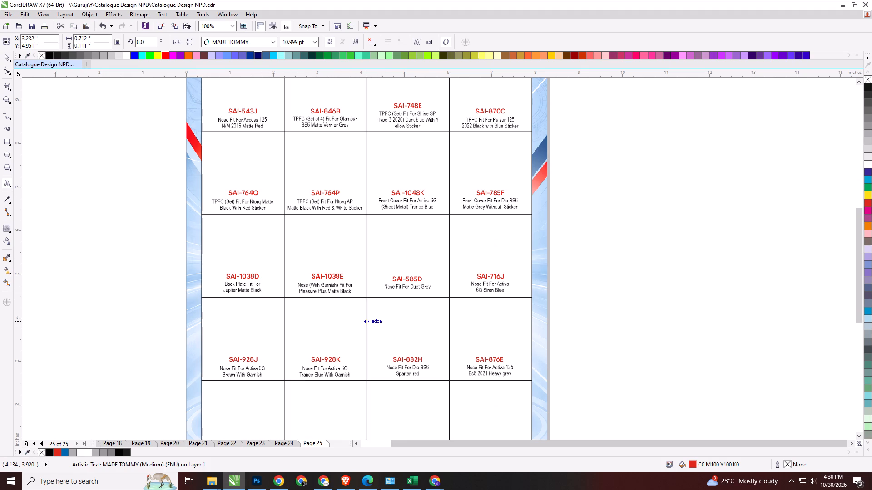
Replace the code SAI-585D in the third row's third cell with SAI-1038F, copied from the Excel list.
key(alt+Tab)
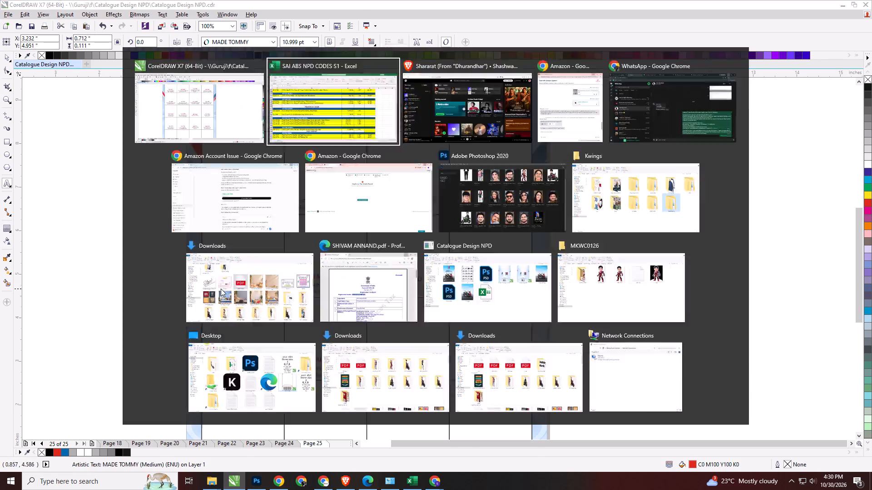
double_click(69, 348)
key(ctrl+a)
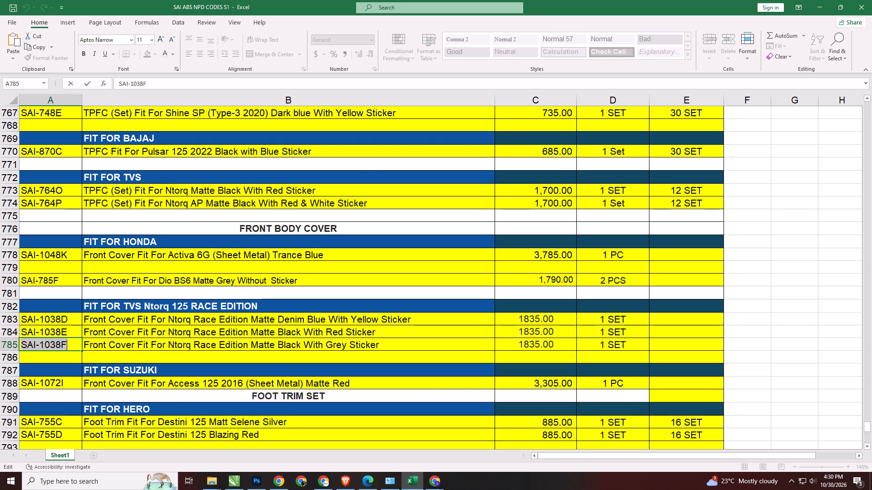
key(ctrl+c)
key(alt+Tab)
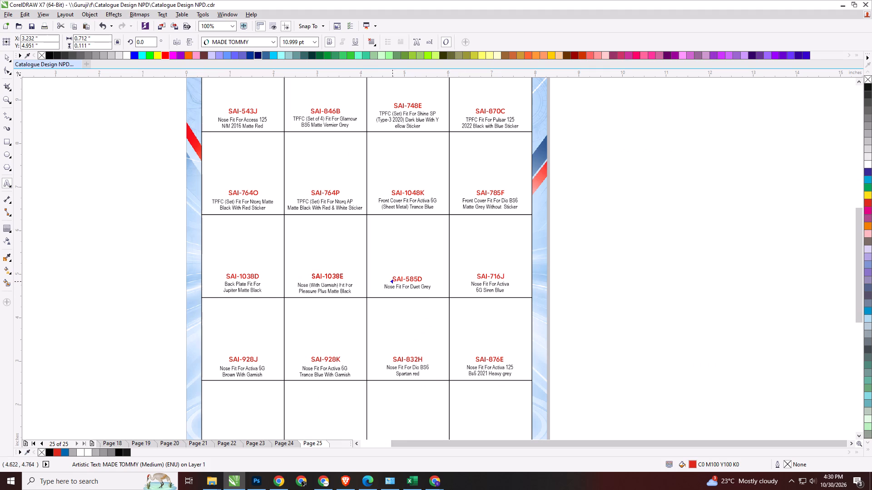
click(404, 279)
key(ctrl+a)
key(ctrl+v)
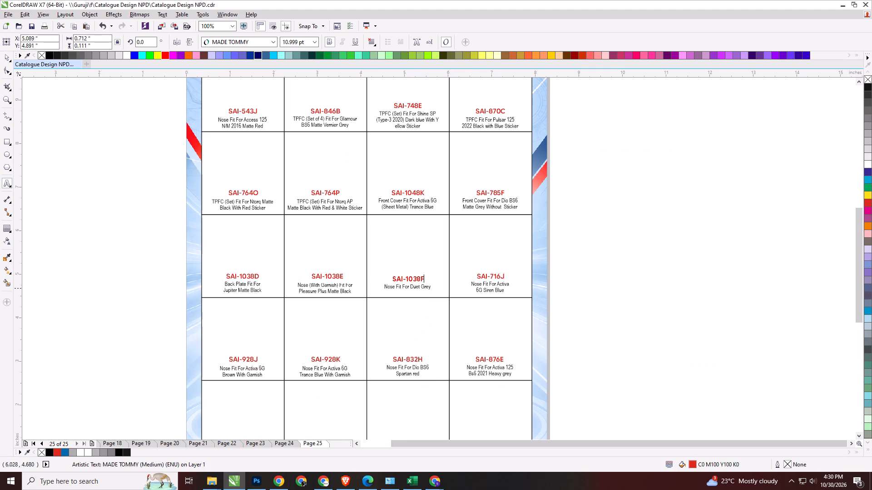
Replace SAI-1038F's description with Excel's "Front Cover Fit For Ntorq Race Edition Matte Black With Grey Sticker", breaking the line before "Edition".
click(415, 289)
key(ctrl+a)
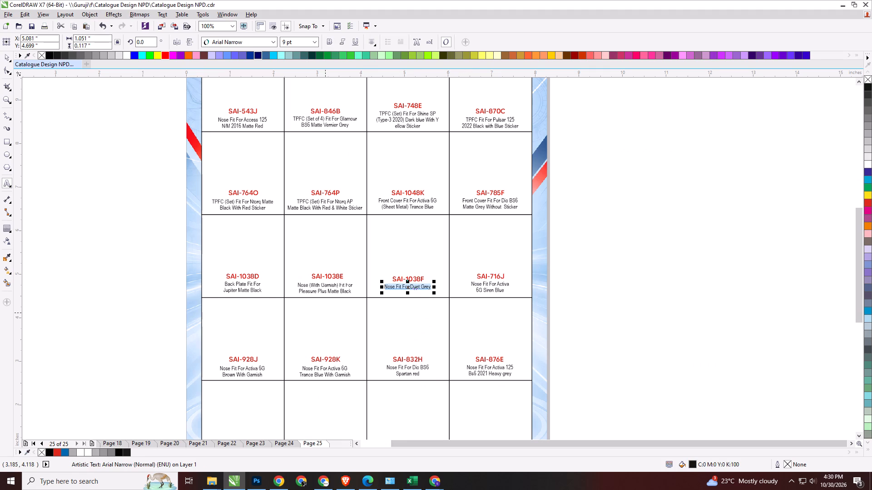
click(8, 57)
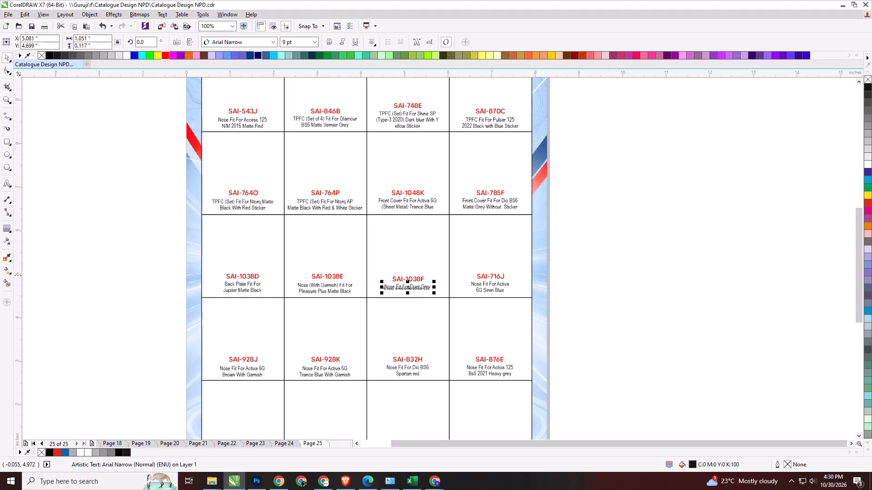
key(z)
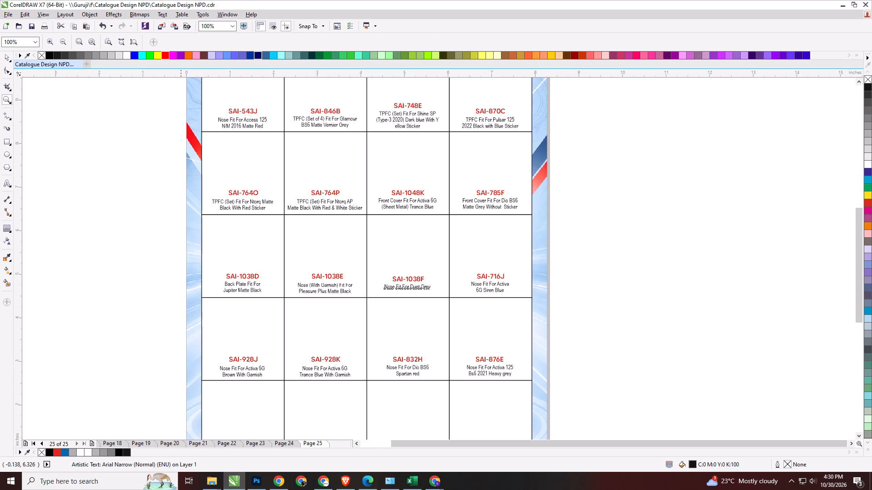
drag(175, 211, 547, 314)
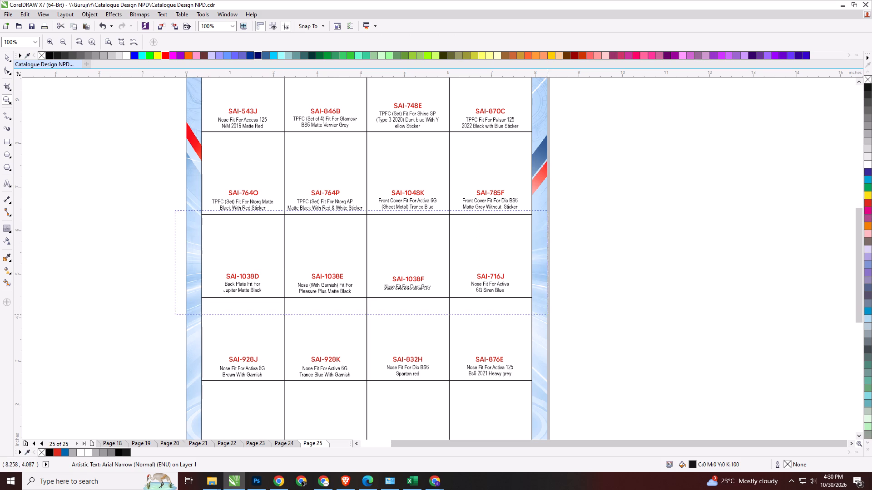
drag(547, 314, 562, 317)
key(space)
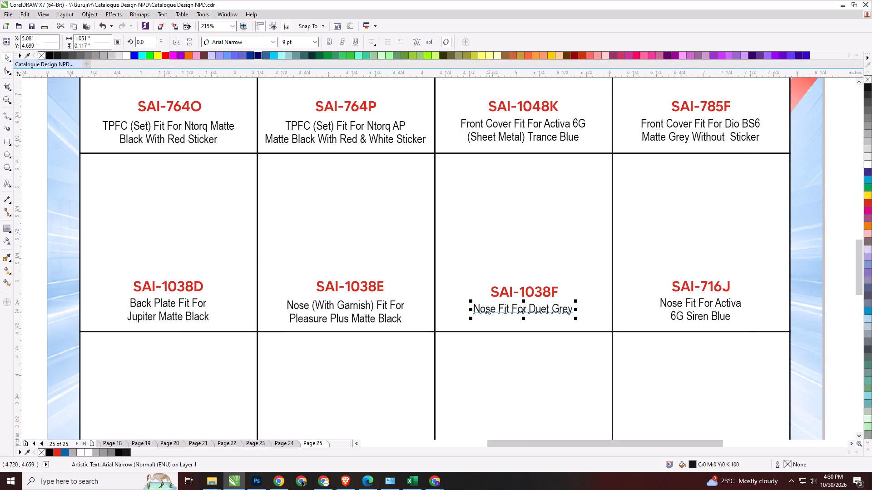
key(alt+Tab)
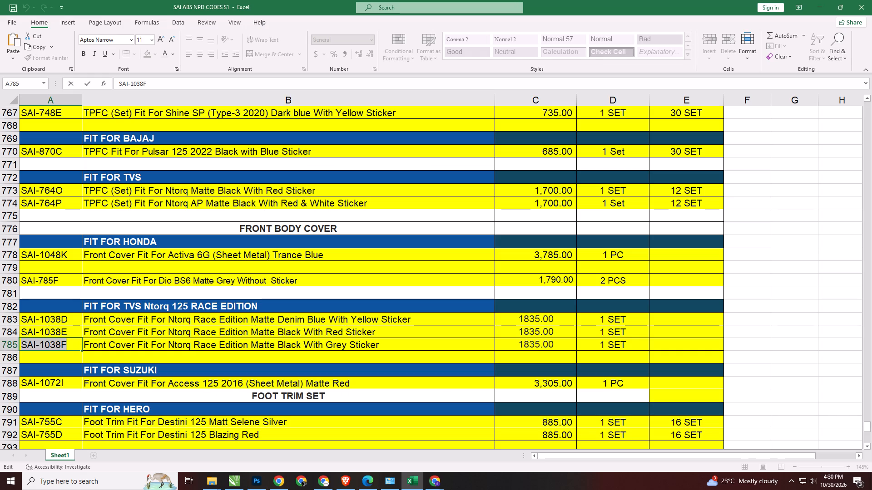
key(alt+Tab)
key(alt+Tab)
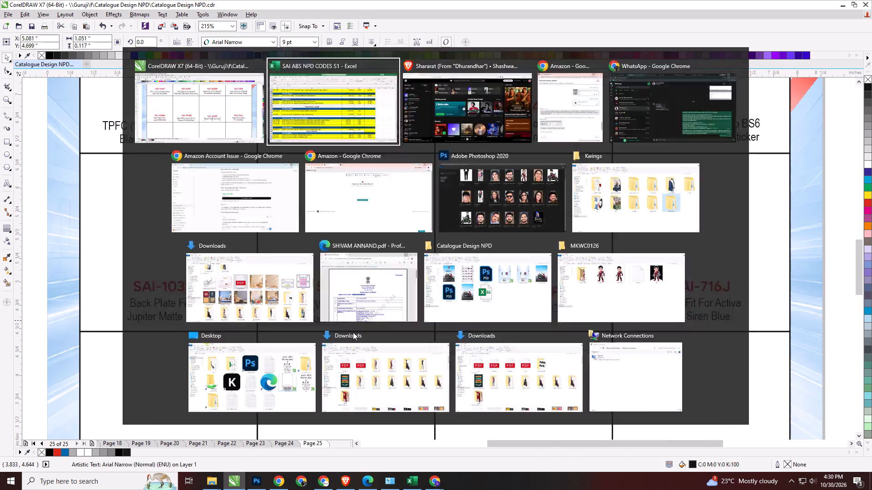
double_click(194, 347)
key(ctrl+a)
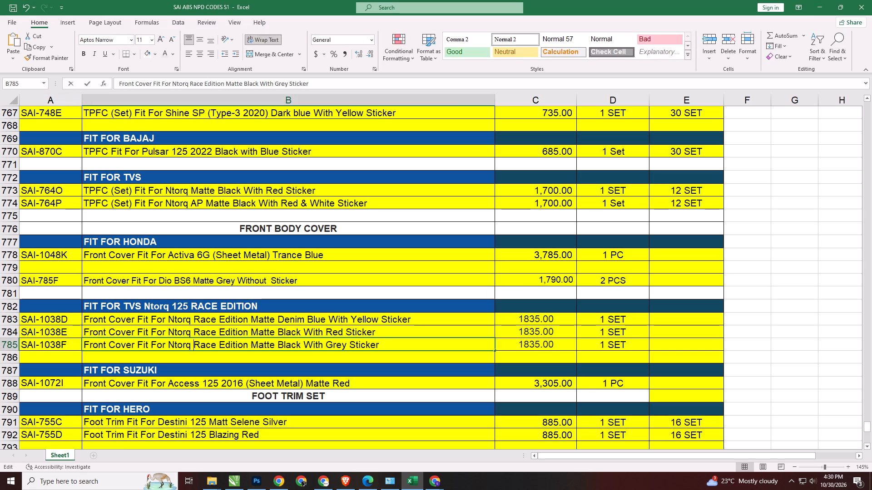
key(ctrl+c)
key(alt+Tab)
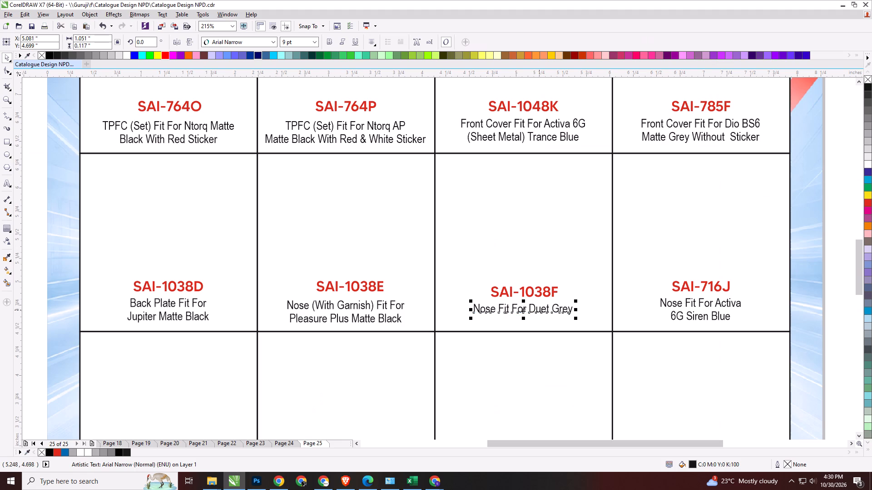
double_click(539, 310)
key(ctrl+a)
key(ctrl+v)
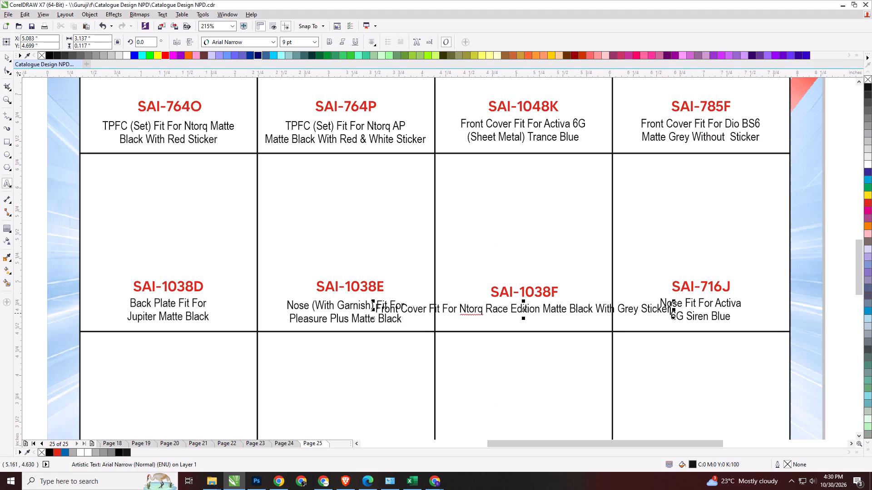
click(510, 310)
key(Return)
Replace SAI-1038E's description with Excel's "Front Cover Fit For Ntorq Race Edition Matte Black With Red Sticker", breaking the line before "Edition".
click(372, 317)
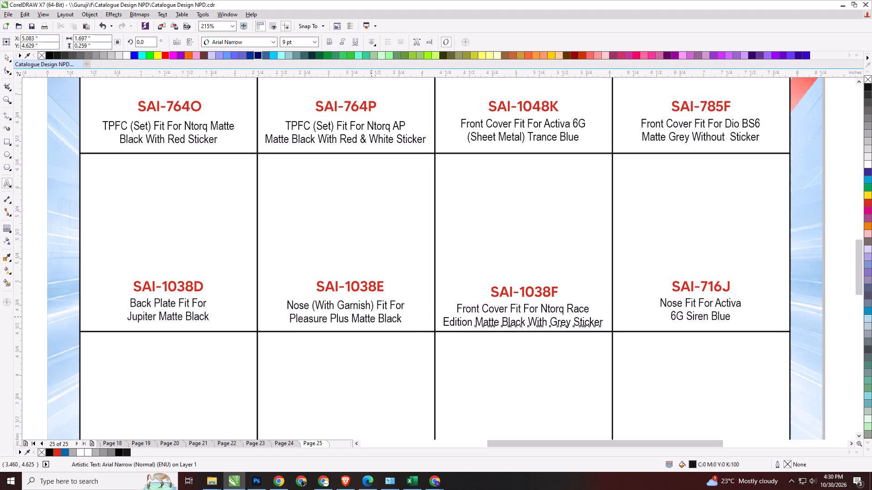
key(ctrl+a)
key(alt+Tab)
double_click(152, 333)
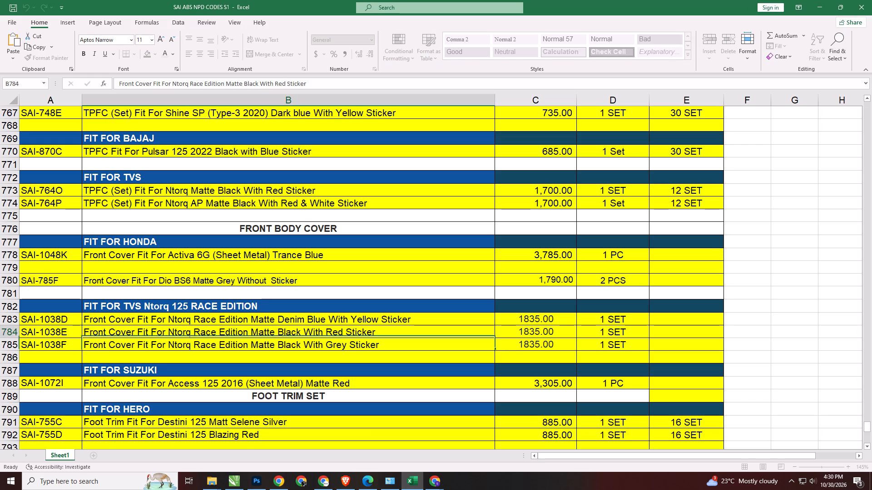
key(ctrl+a)
key(ctrl+c)
key(alt+Tab)
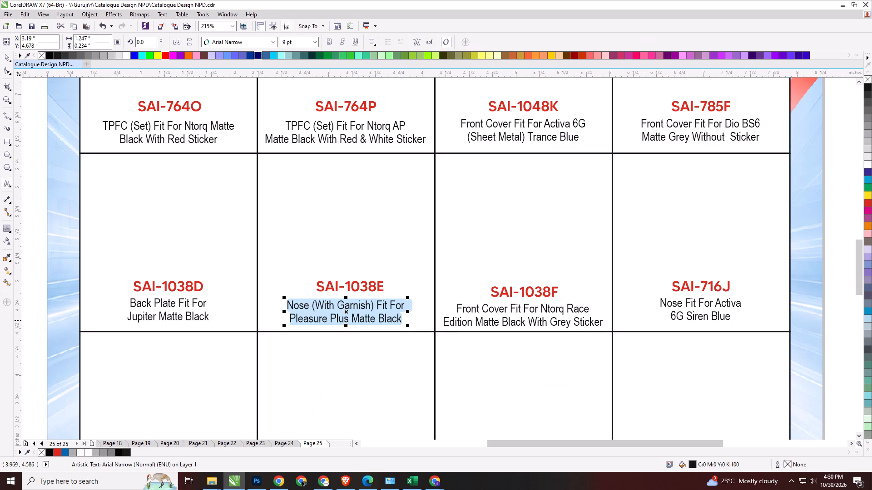
key(ctrl+v)
click(335, 306)
key(Return)
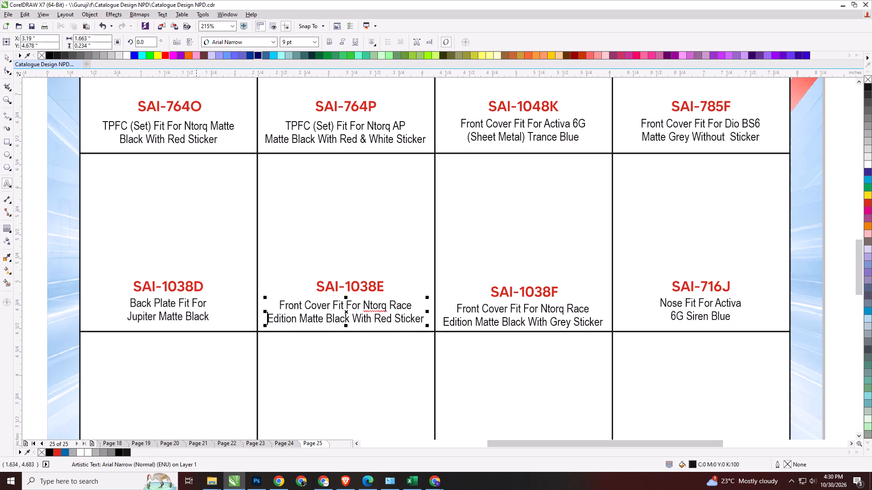
Replace SAI-1038D's description with Excel's "Front Cover Fit For Ntorq Race Edition Matte Denim Blue With Yellow Sticker", breaking lines before "Edition" and "Yellow".
click(196, 310)
key(ctrl+a)
key(alt+Tab)
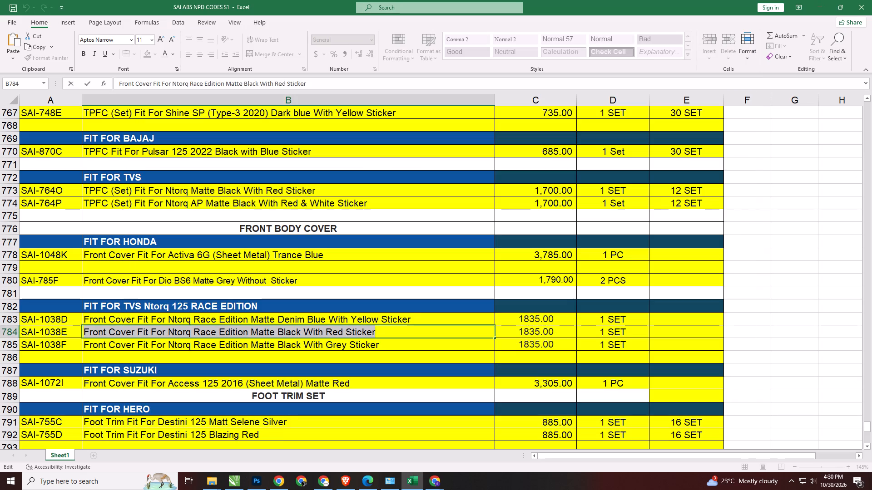
double_click(156, 320)
key(ctrl+a)
key(ctrl+c)
key(alt+Tab)
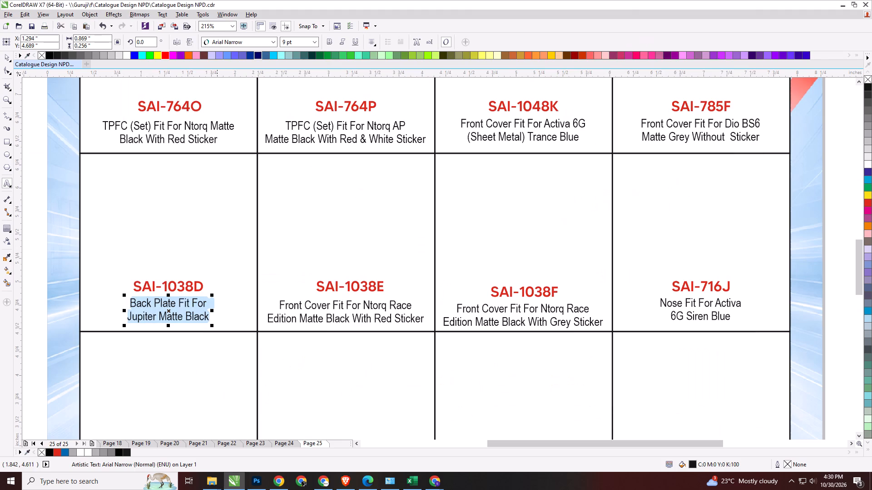
key(ctrl+v)
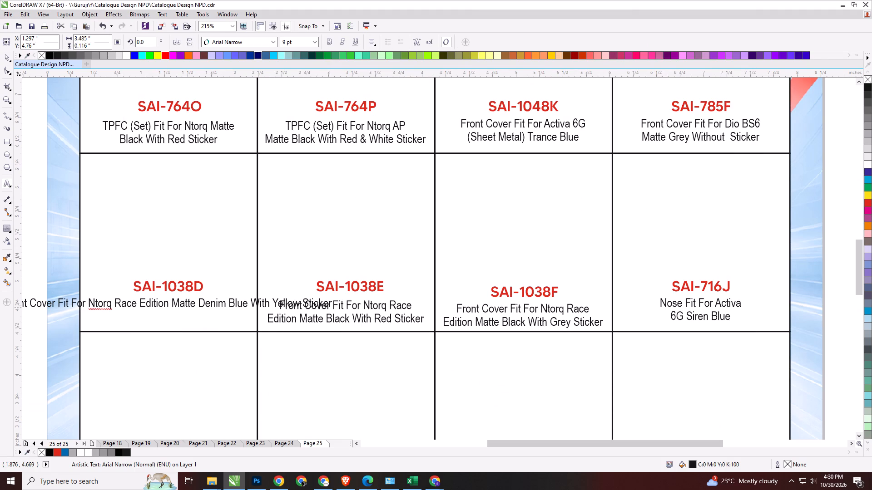
click(139, 306)
key(Return)
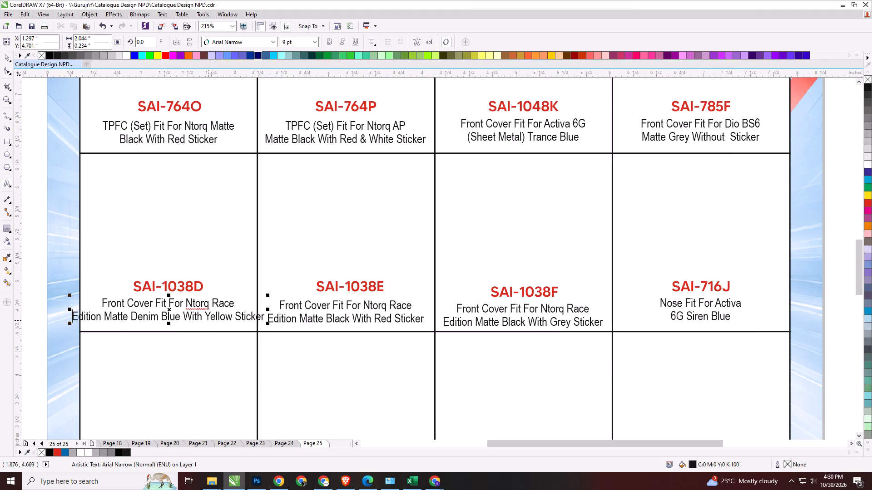
click(208, 320)
key(Left)
key(Return)
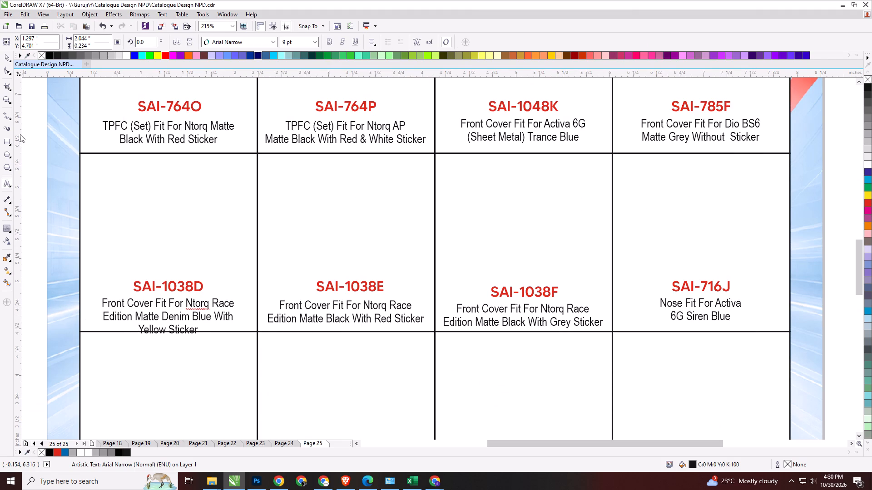
Group SAI-1038D's code and description, align their bottom with SAI-1038E's description, and ungroup them.
click(3, 57)
drag(35, 244, 84, 269)
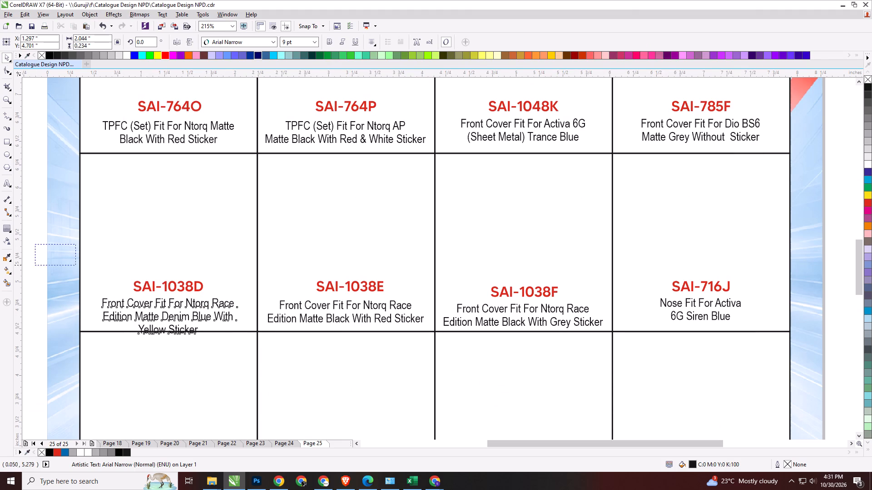
drag(84, 269, 251, 356)
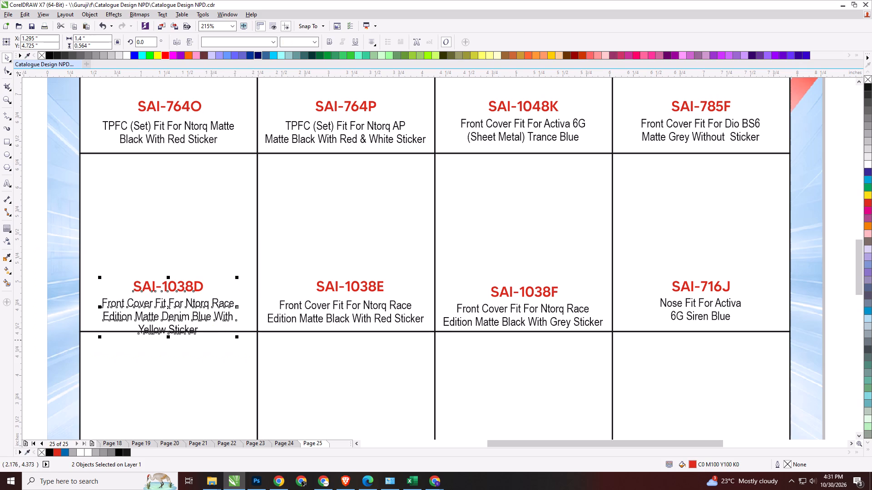
key(ctrl+g)
shift+click(277, 321)
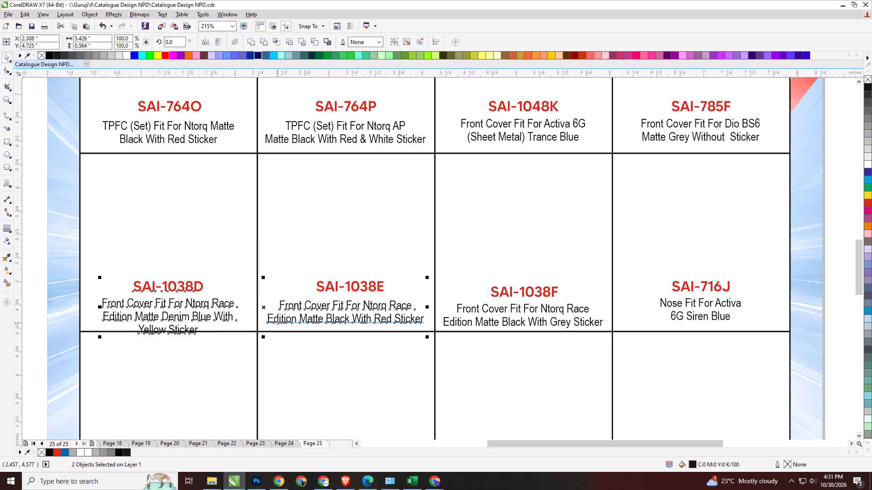
key(b)
drag(33, 225, 251, 362)
key(ctrl+u)
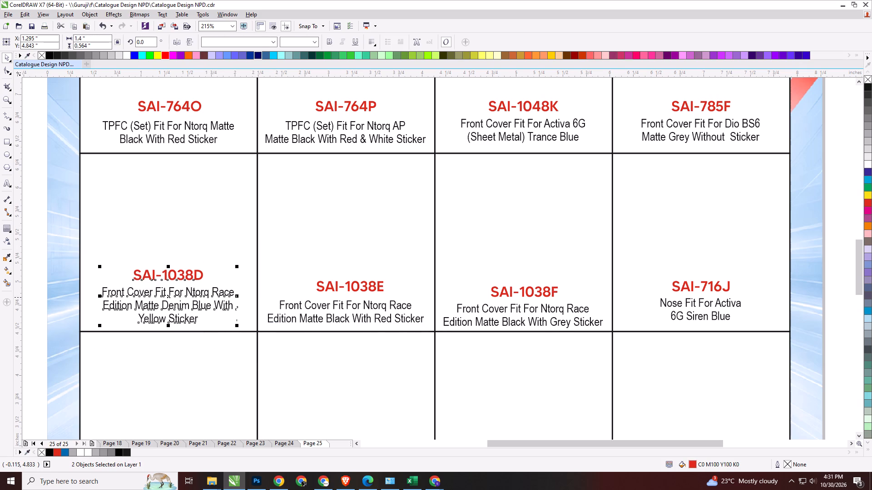
click(36, 297)
click(165, 274)
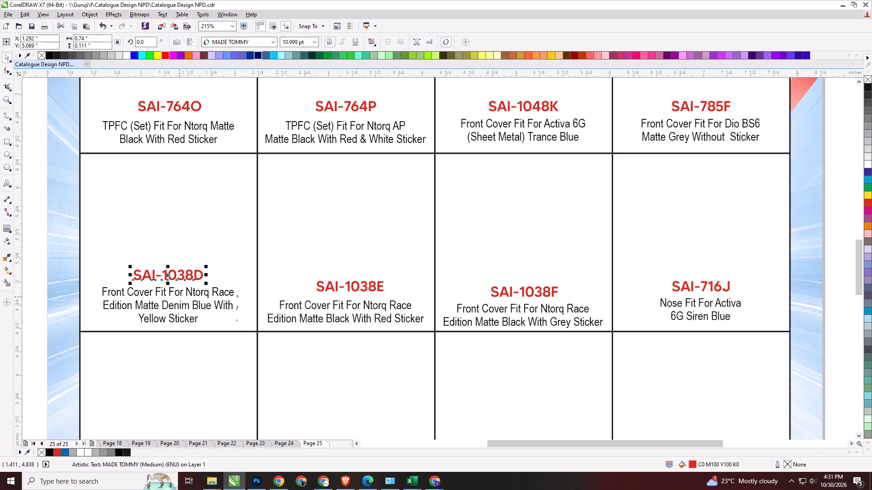
click(181, 292)
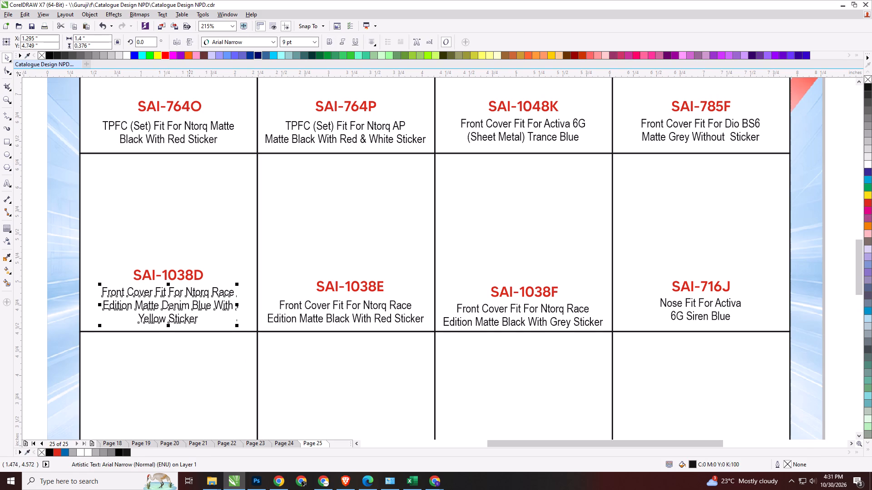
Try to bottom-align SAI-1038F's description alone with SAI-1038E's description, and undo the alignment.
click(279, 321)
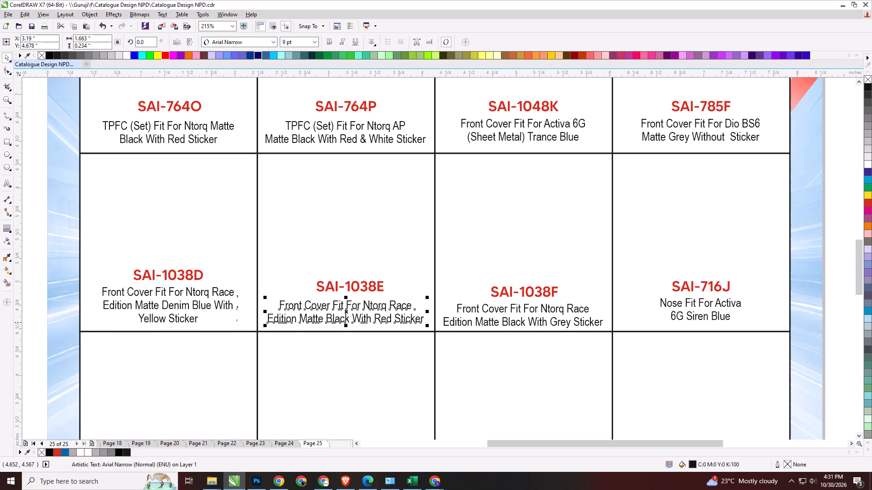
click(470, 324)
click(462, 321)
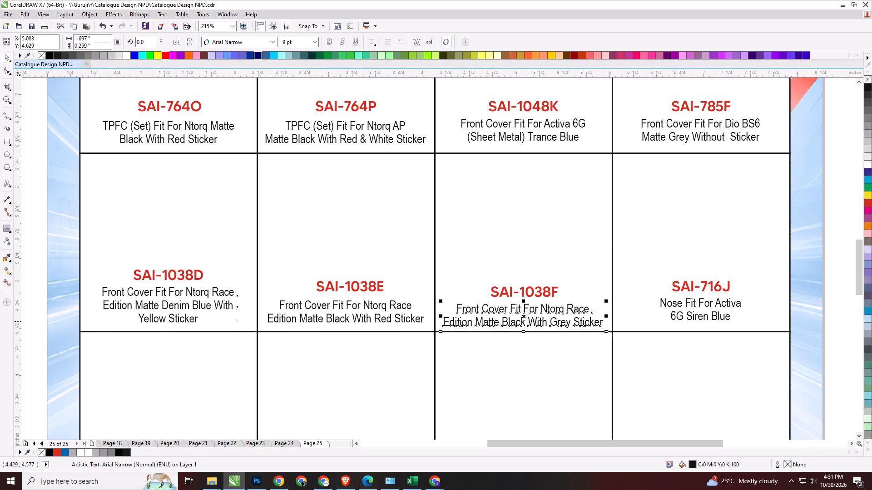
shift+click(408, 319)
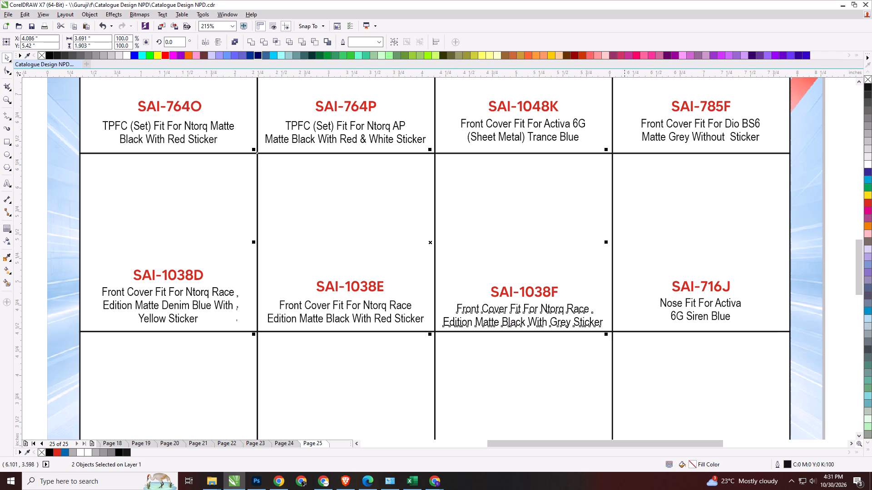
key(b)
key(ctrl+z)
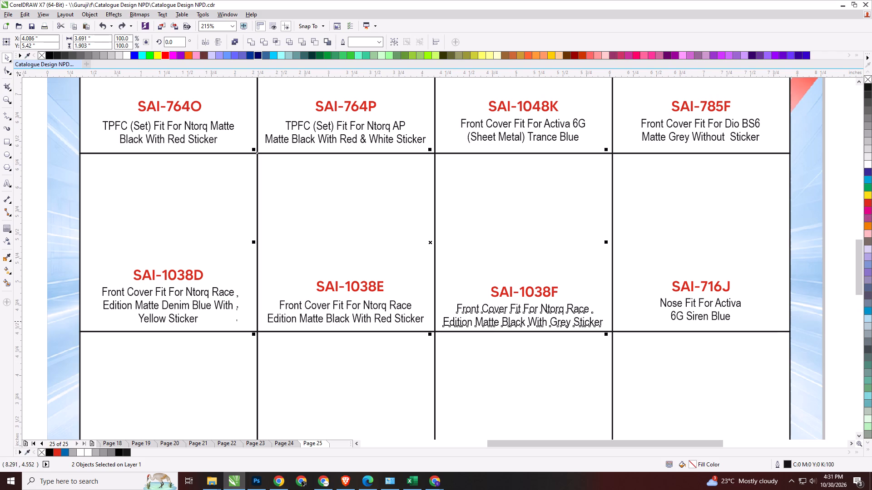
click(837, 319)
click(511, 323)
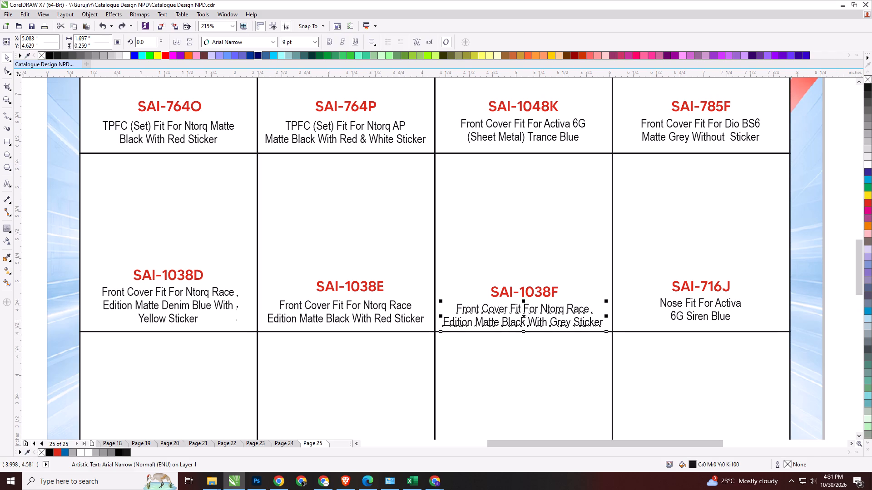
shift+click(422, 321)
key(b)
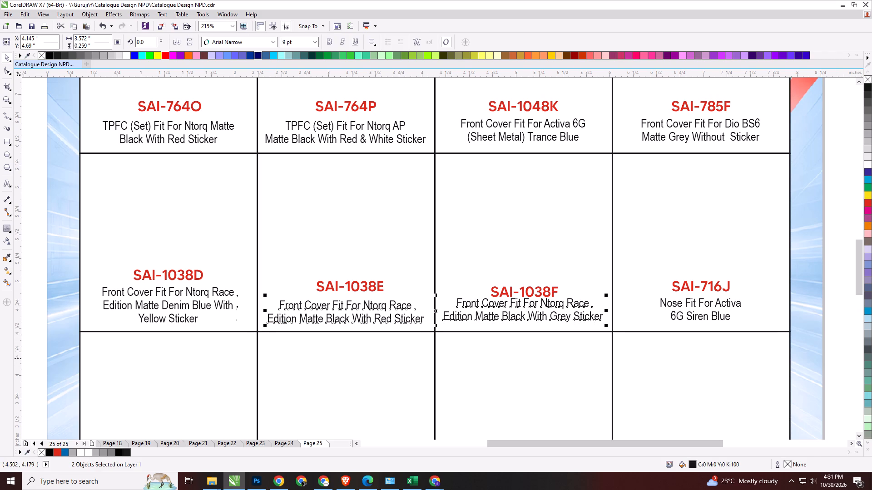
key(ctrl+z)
Group SAI-1038F's code and description, align their bottom with SAI-1038E's description, and ungroup them.
click(486, 366)
click(507, 294)
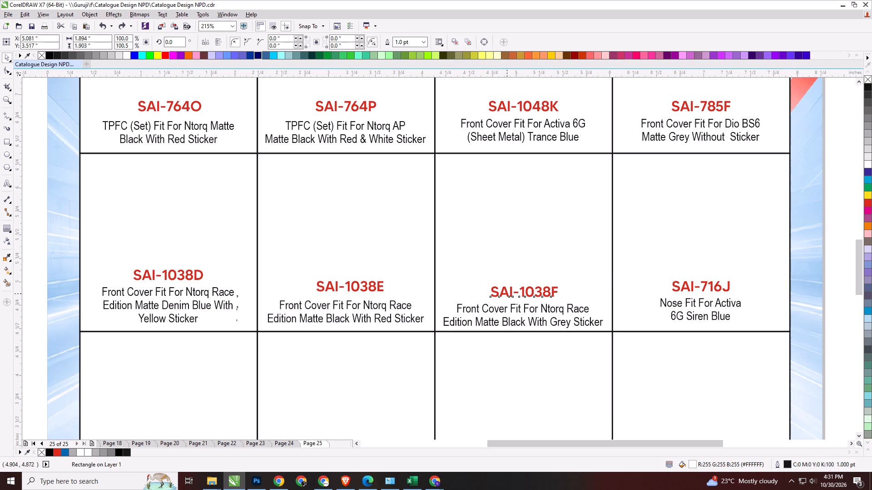
shift+click(511, 309)
key(ctrl+g)
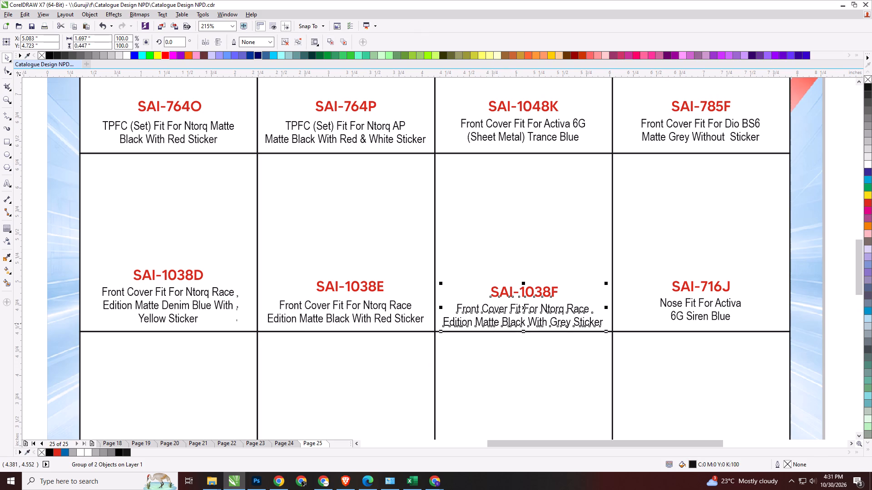
shift+click(421, 318)
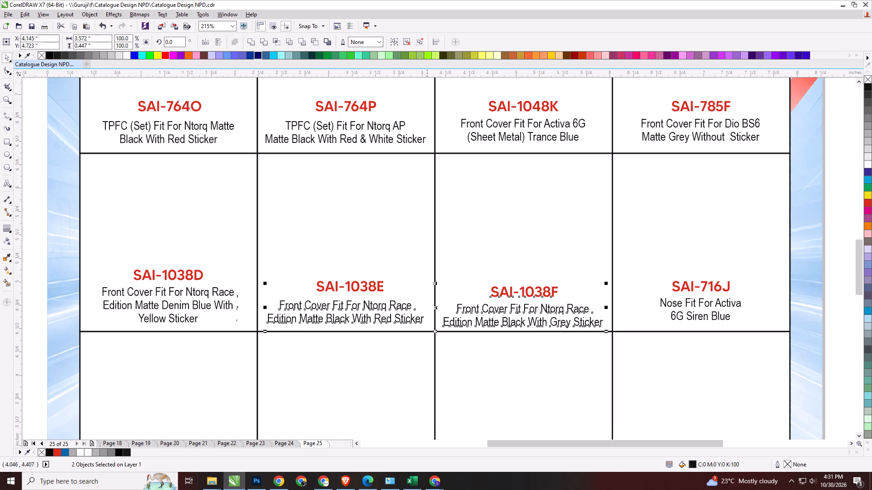
key(b)
click(837, 297)
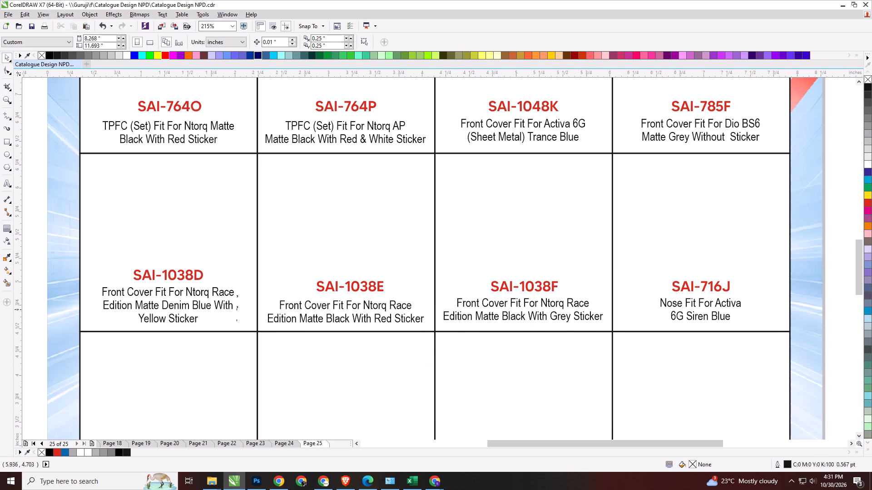
click(578, 305)
key(ctrl+u)
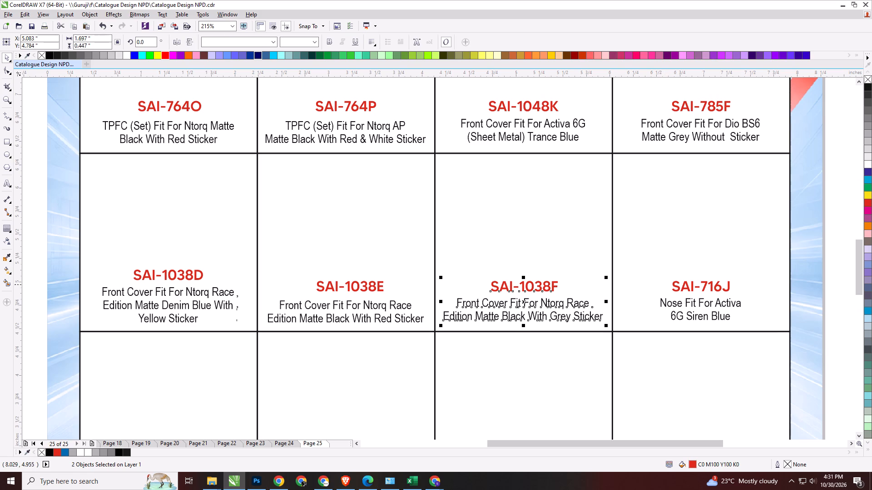
Bottom-align SAI-716J's description with SAI-1038F's description, and SAI-1038E's description with SAI-1038D's.
click(841, 292)
drag(841, 292, 592, 345)
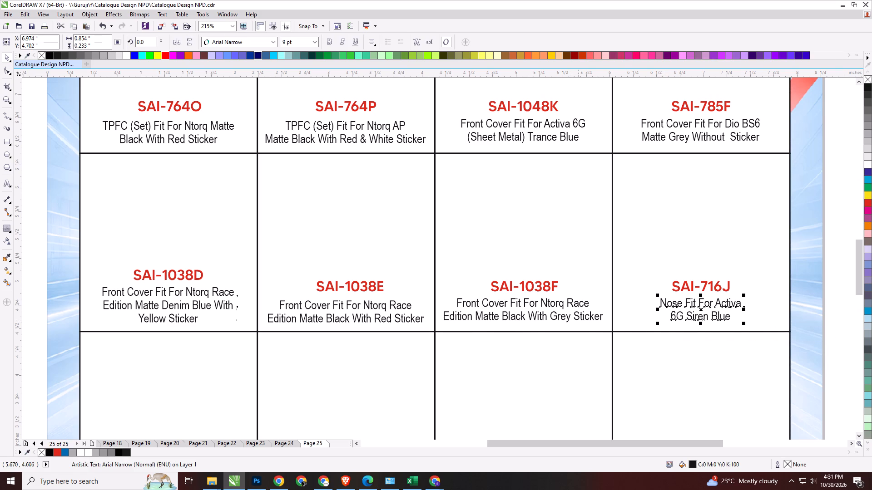
shift+click(580, 317)
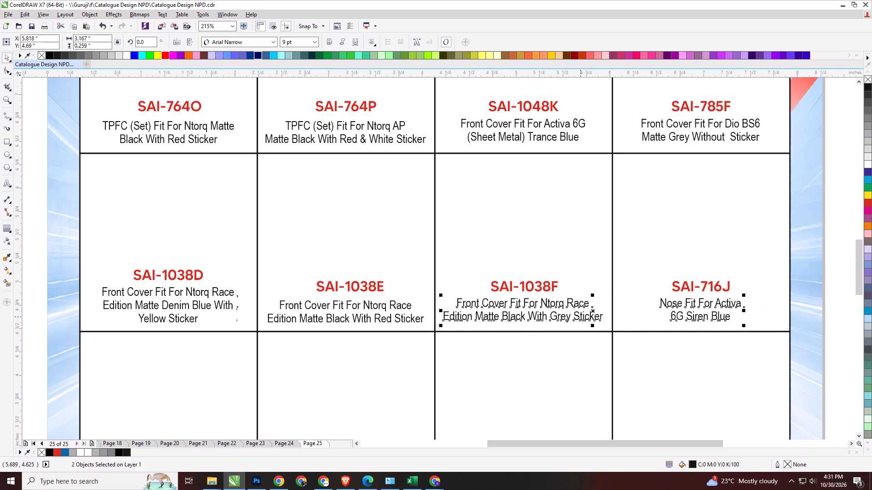
key(b)
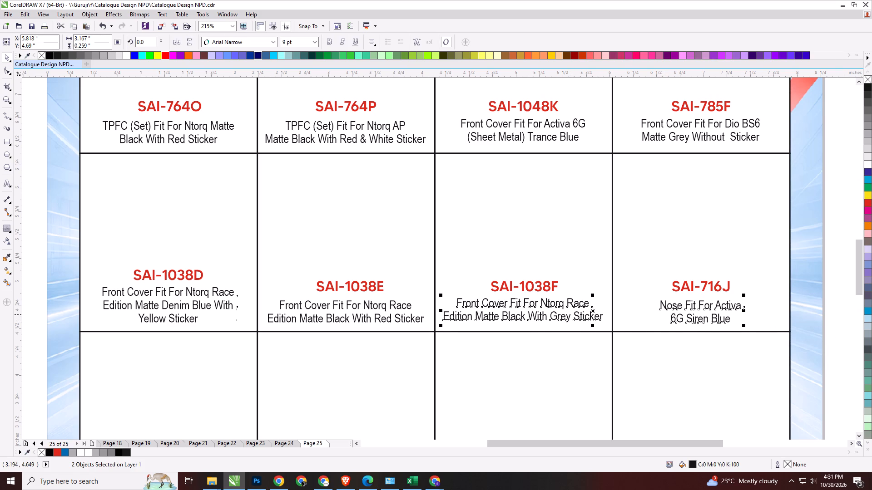
click(293, 319)
shift+click(216, 304)
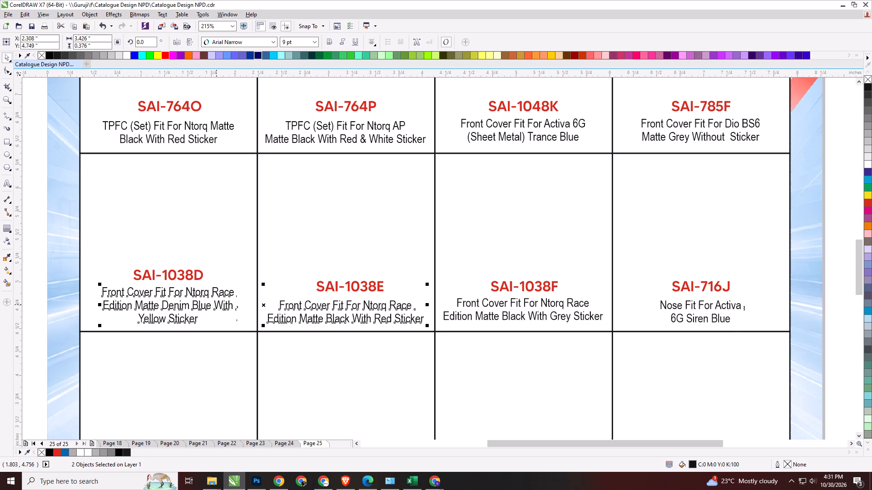
key(b)
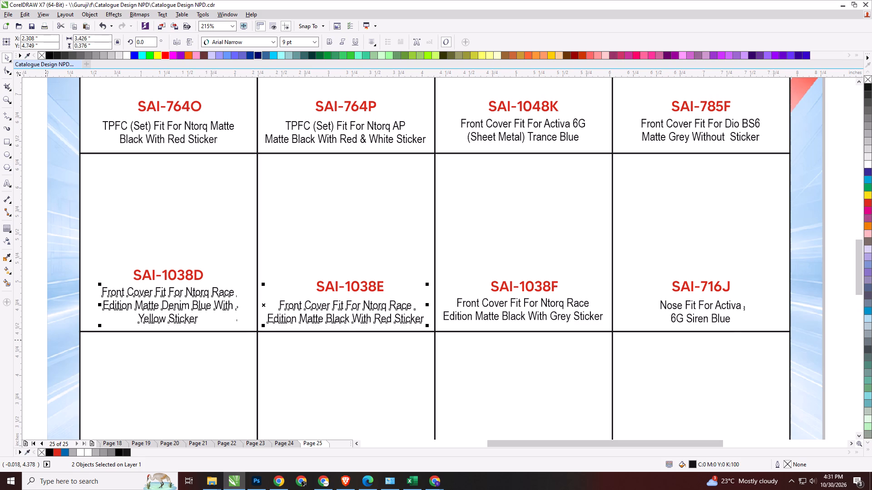
click(38, 328)
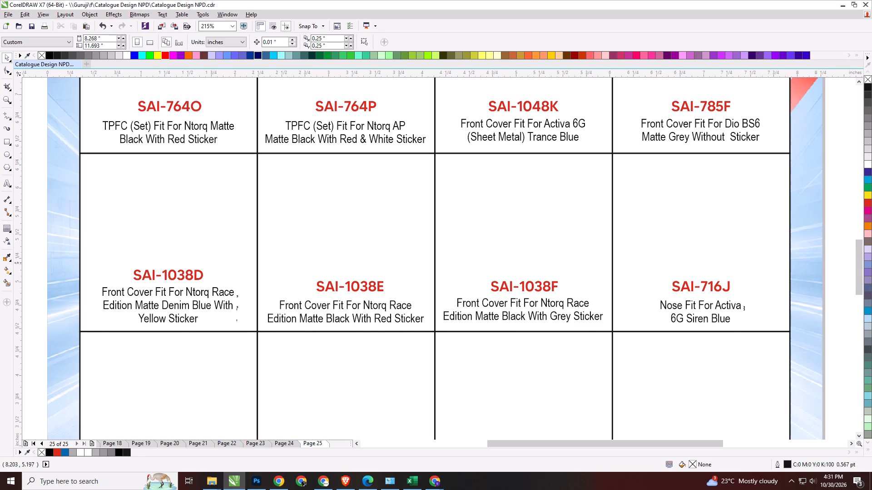
Bottom-align the three codes SAI-1038E, SAI-1038F and SAI-716J with each other.
drag(835, 256, 294, 308)
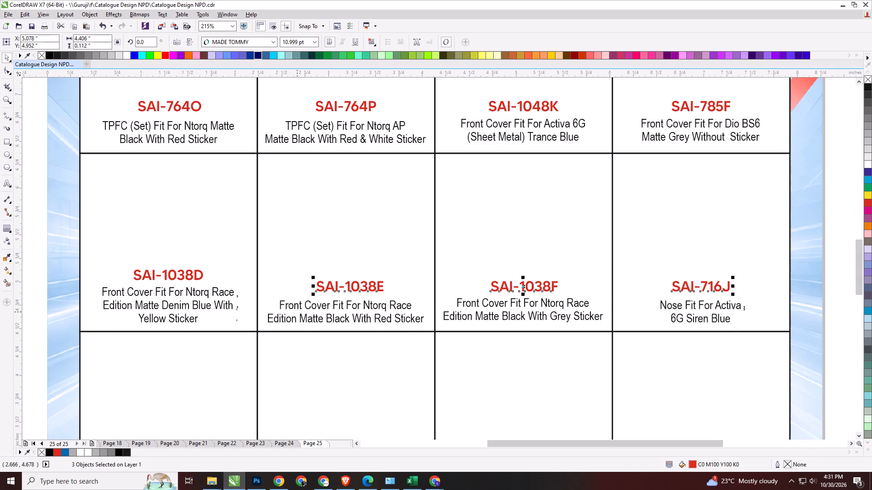
key(b)
Centre the codes and descriptions of SAI-716J, SAI-1038F and SAI-1038E horizontally in their respective cells.
drag(842, 245, 696, 328)
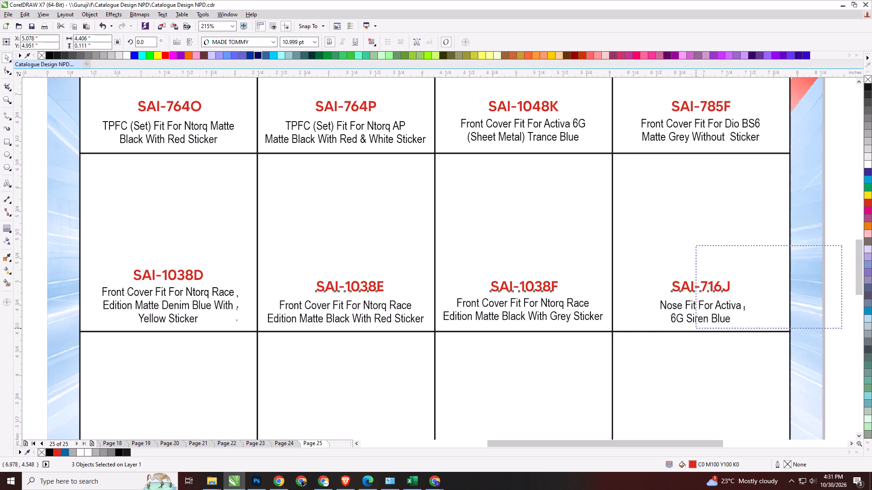
drag(696, 328, 650, 352)
shift+click(676, 252)
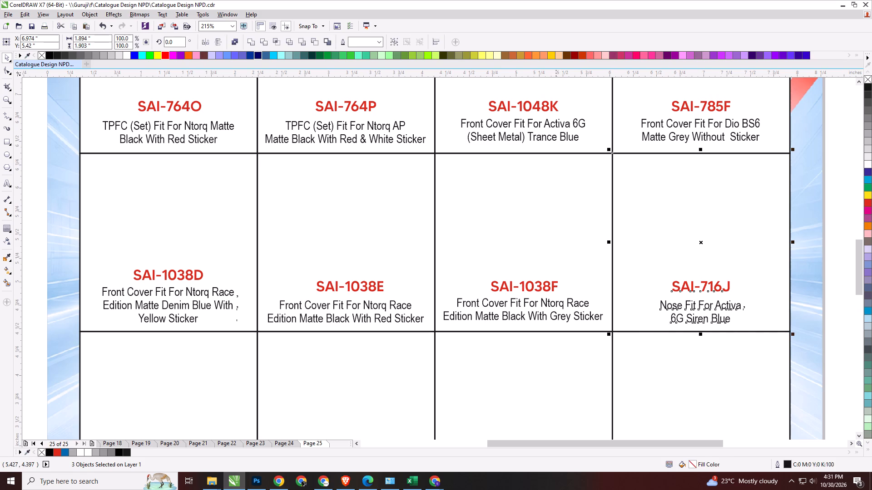
key(c)
click(546, 317)
shift+click(548, 288)
shift+click(551, 259)
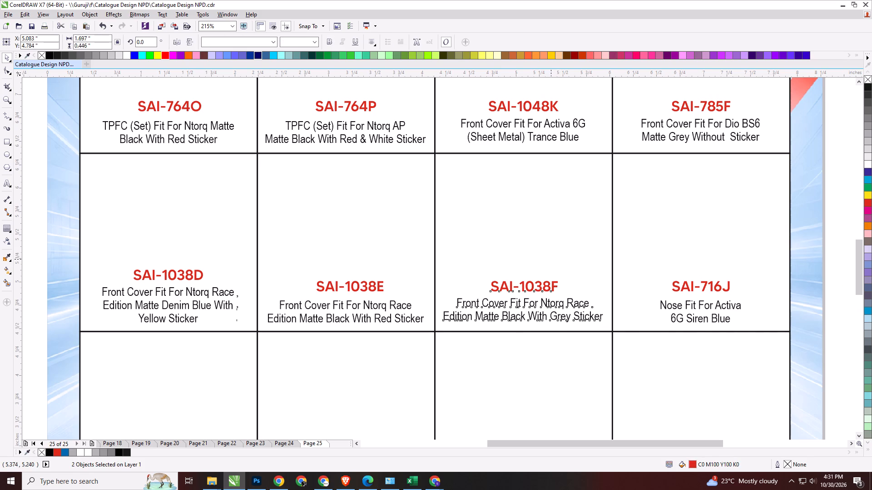
key(c)
click(400, 309)
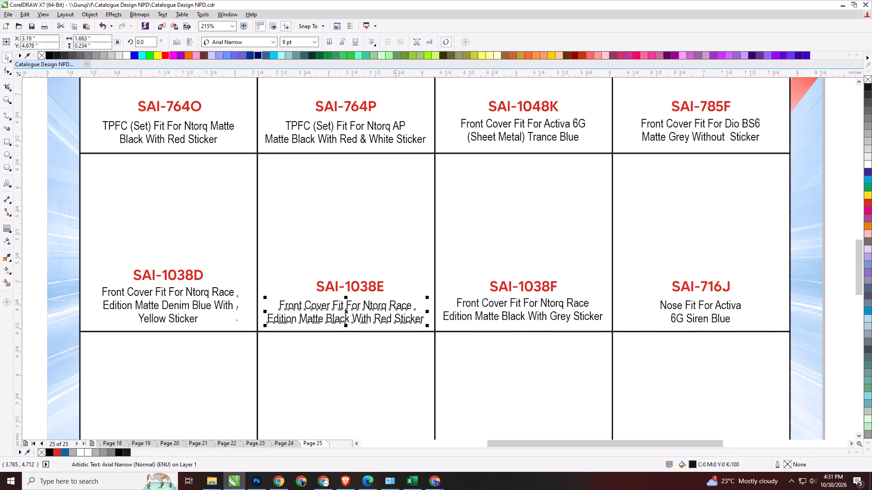
shift+click(378, 285)
shift+click(381, 268)
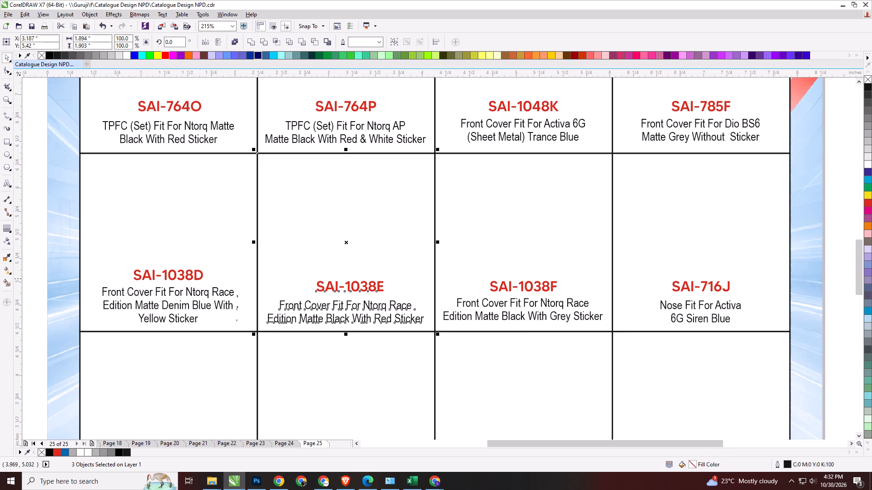
key(c)
click(832, 226)
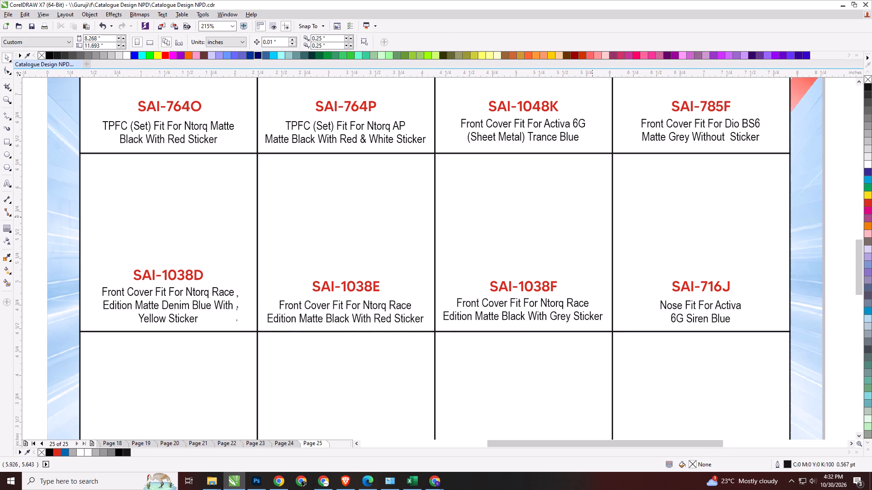
Copy the code SAI-1072I from the Excel list and replace the catalogue code SAI-928J with it.
drag(856, 246, 856, 270)
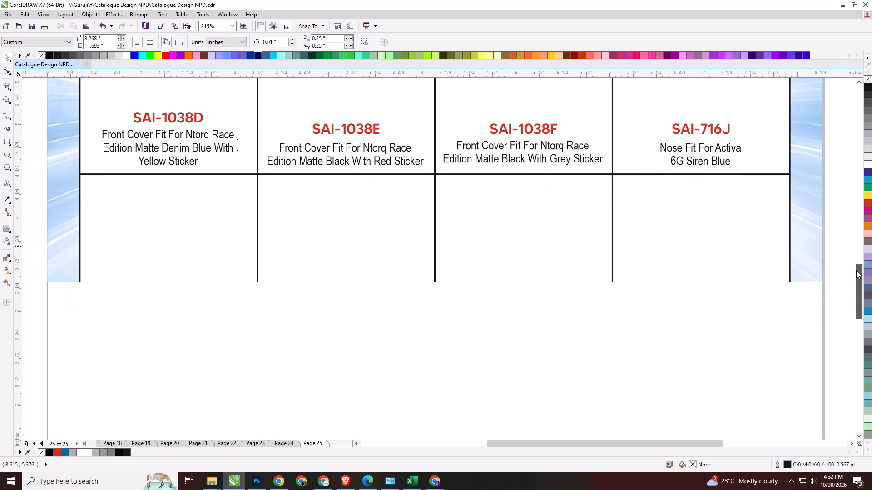
drag(856, 270, 856, 273)
click(837, 268)
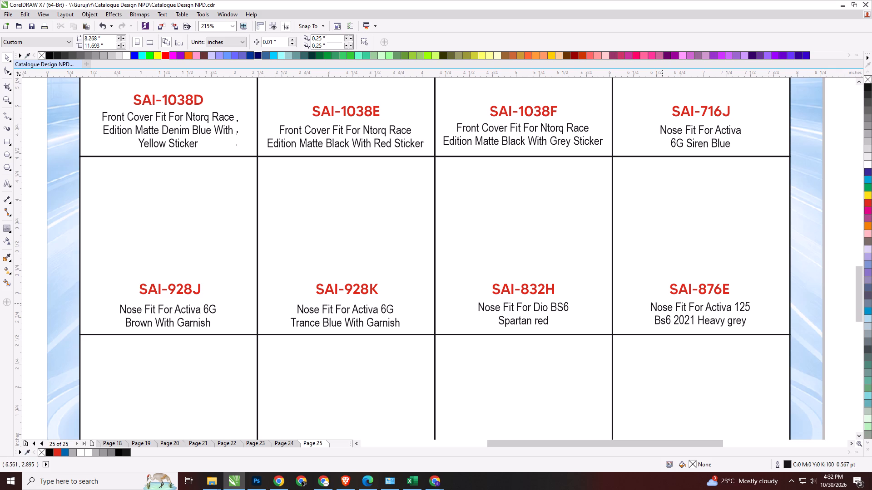
key(alt+Tab)
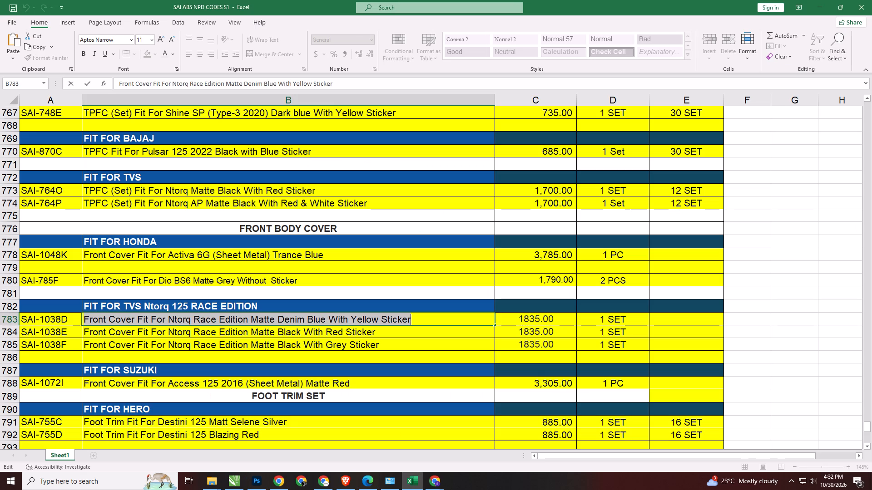
click(70, 346)
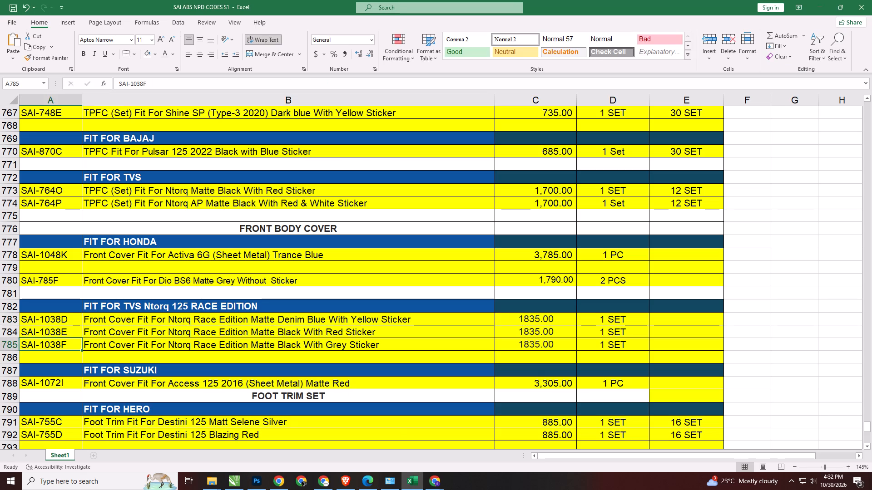
double_click(72, 387)
key(ctrl+a)
double_click(69, 382)
key(ctrl+a)
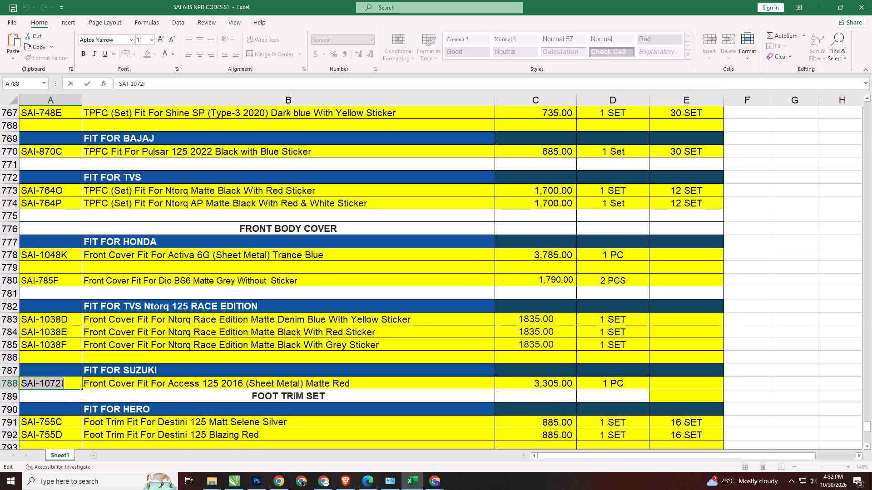
key(ctrl+c)
click(71, 386)
key(ctrl+a)
key(ctrl+c)
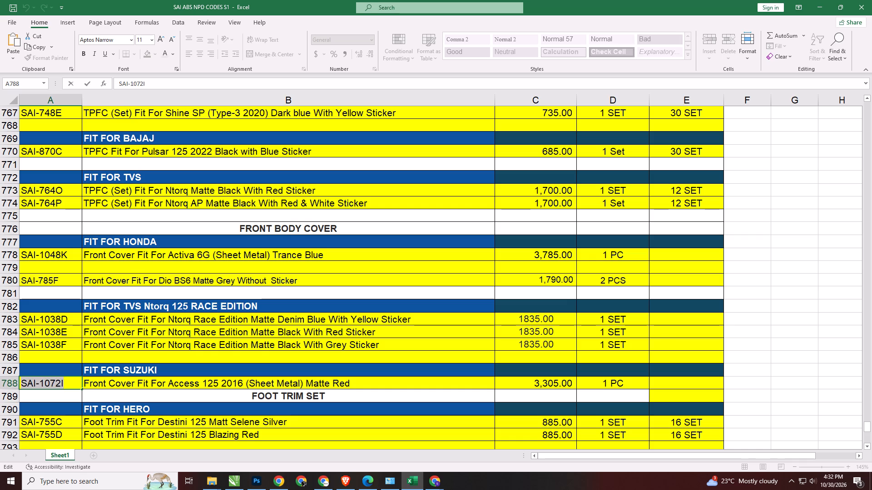
key(alt+Tab)
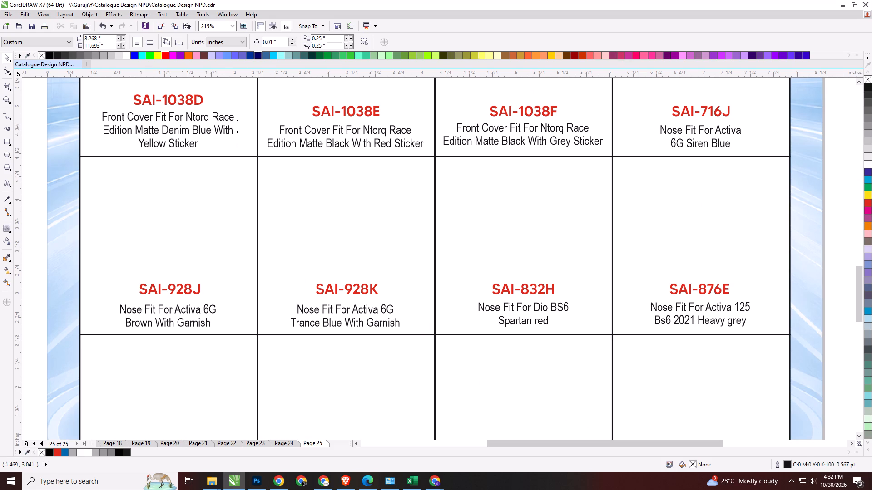
double_click(185, 290)
key(ctrl+a)
key(ctrl+v)
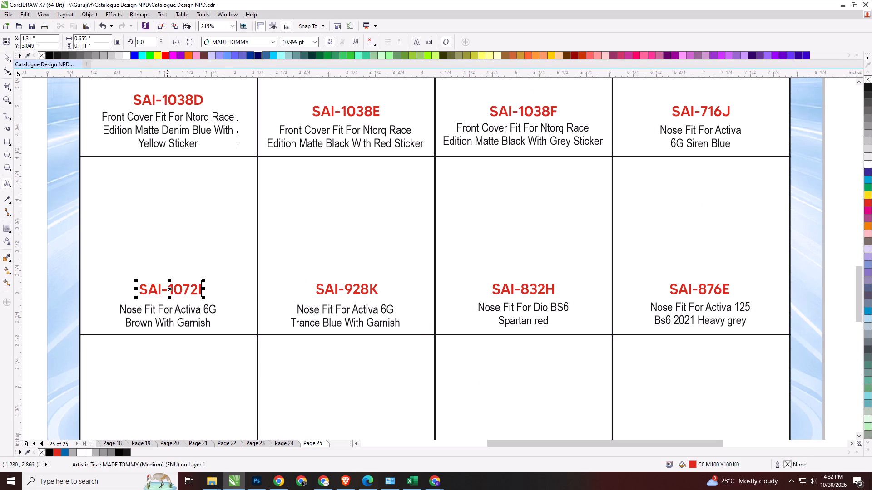
Replace SAI-1072I's description with "Front Cover Fit For Access 125 2016 (Sheet Metal) Matte Red" from Excel, breaking the line after "Access 125".
click(167, 311)
key(ctrl+a)
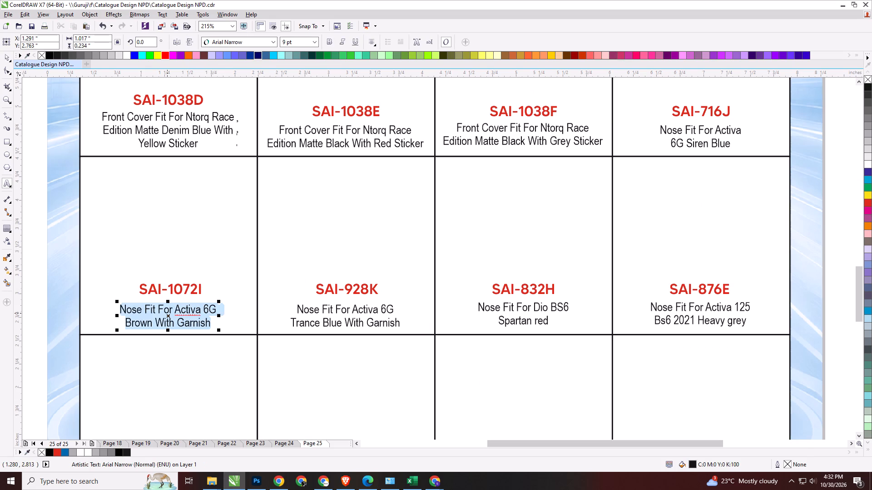
key(alt+Tab)
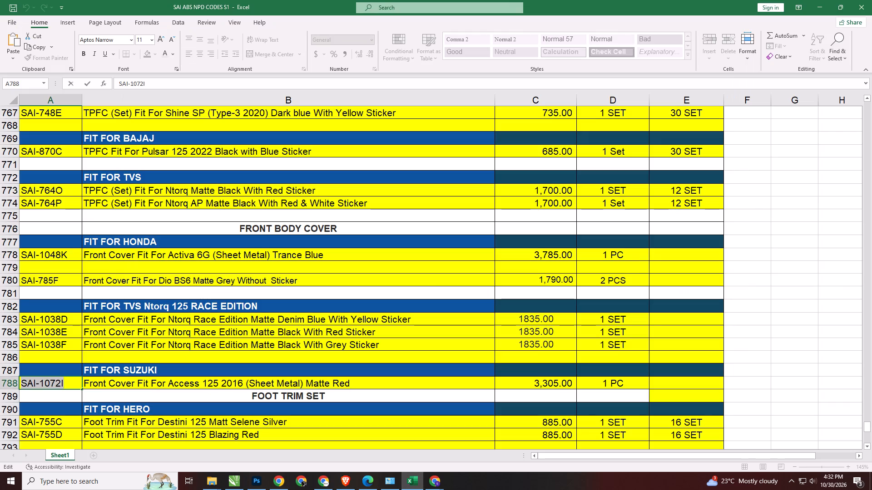
double_click(120, 386)
key(ctrl+a)
key(ctrl+c)
key(alt+Tab)
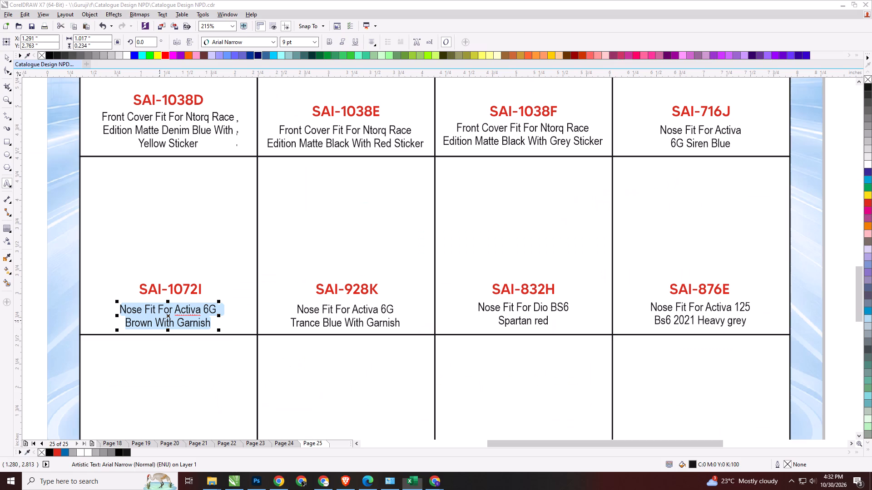
key(ctrl+v)
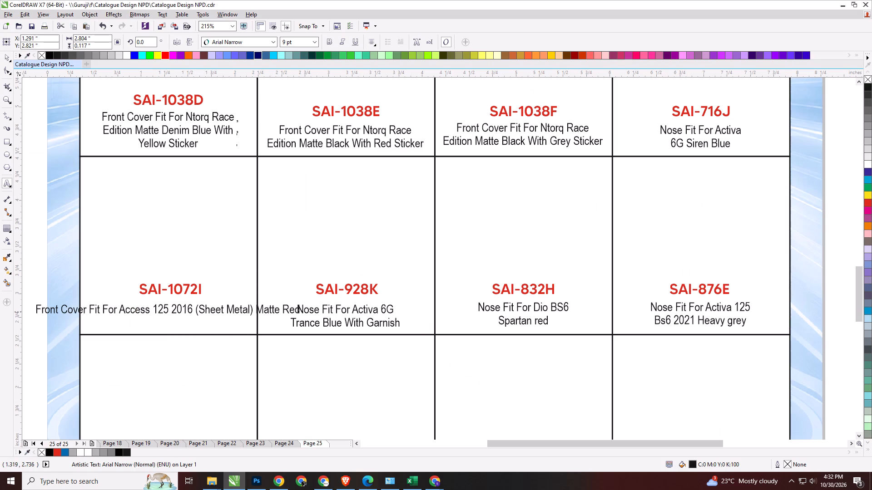
click(174, 311)
key(Return)
click(5, 54)
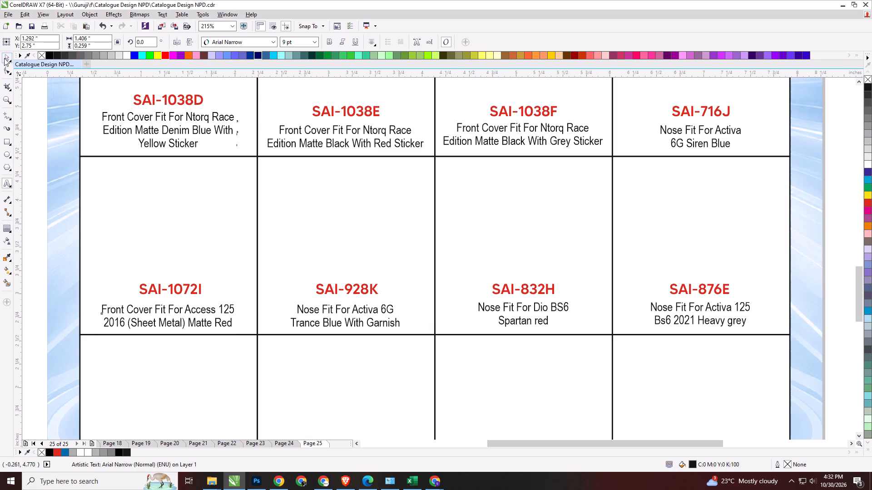
Centre SAI-1072I's code and description horizontally in their cell.
drag(30, 198, 253, 348)
shift+click(210, 255)
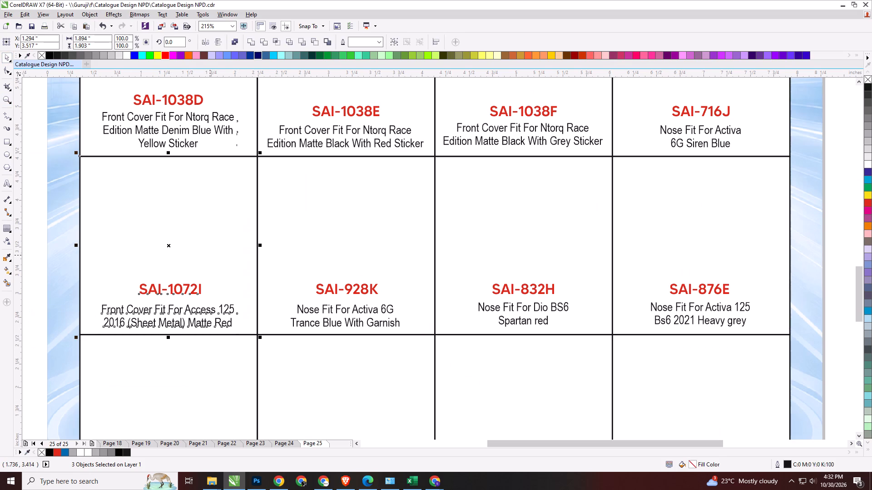
key(c)
click(34, 258)
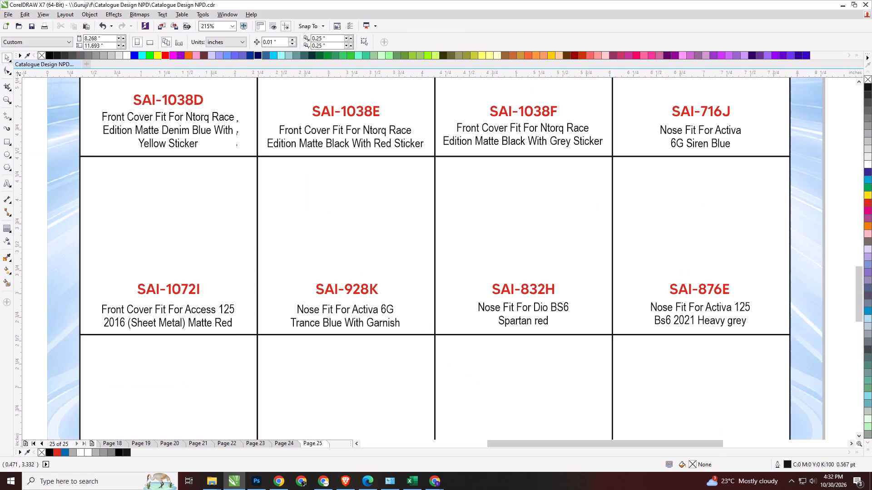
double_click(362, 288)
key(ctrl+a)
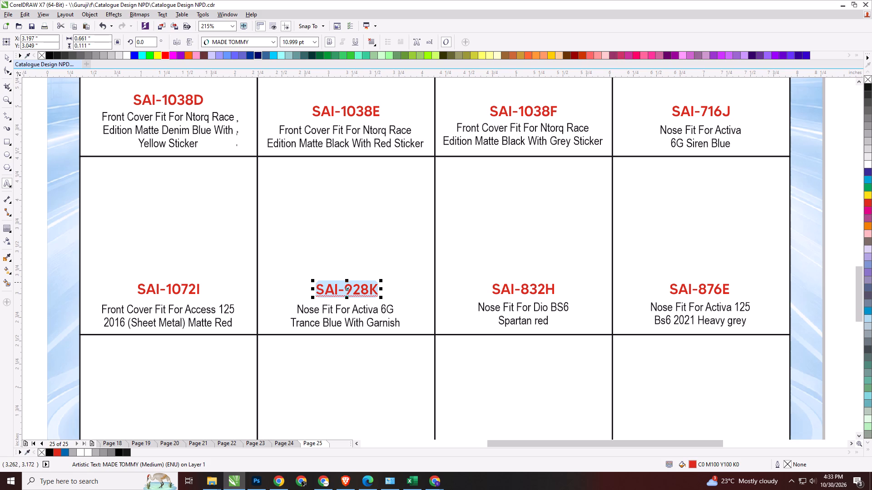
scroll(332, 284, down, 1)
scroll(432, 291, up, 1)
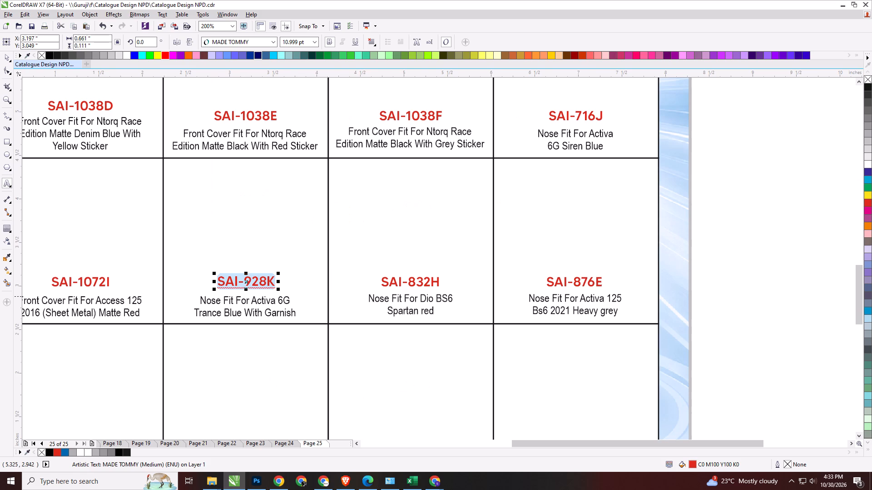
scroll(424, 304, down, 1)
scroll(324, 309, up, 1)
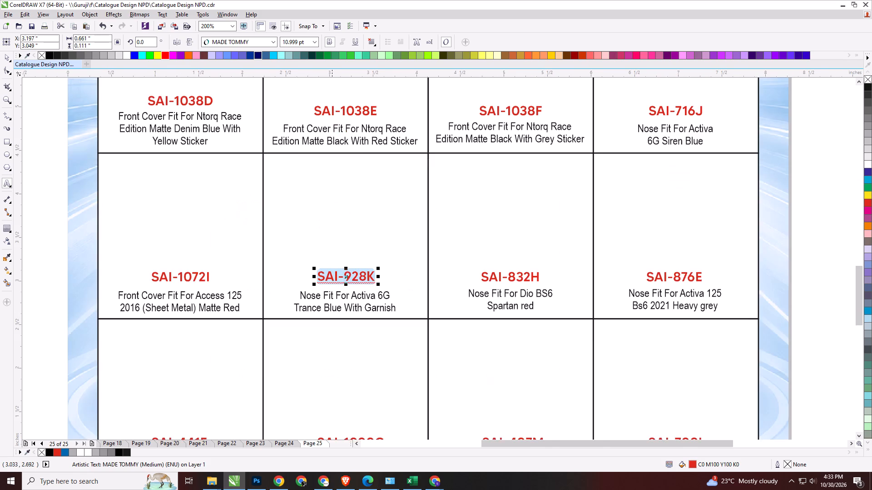
Copy the heading FOOT TRIM SET from the Excel list and append "/FOOT TRIM SET" to the catalogue page title.
key(alt+Tab)
scroll(329, 285, down, 1)
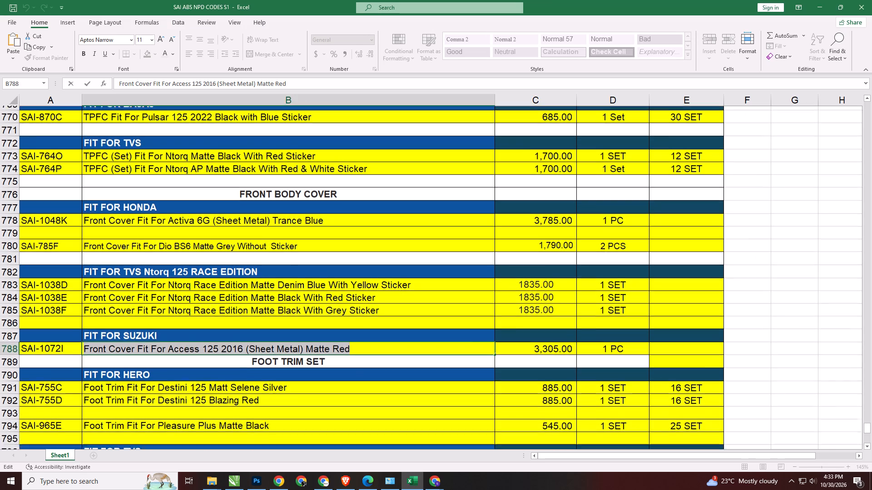
scroll(329, 285, down, 3)
double_click(328, 239)
key(ctrl+a)
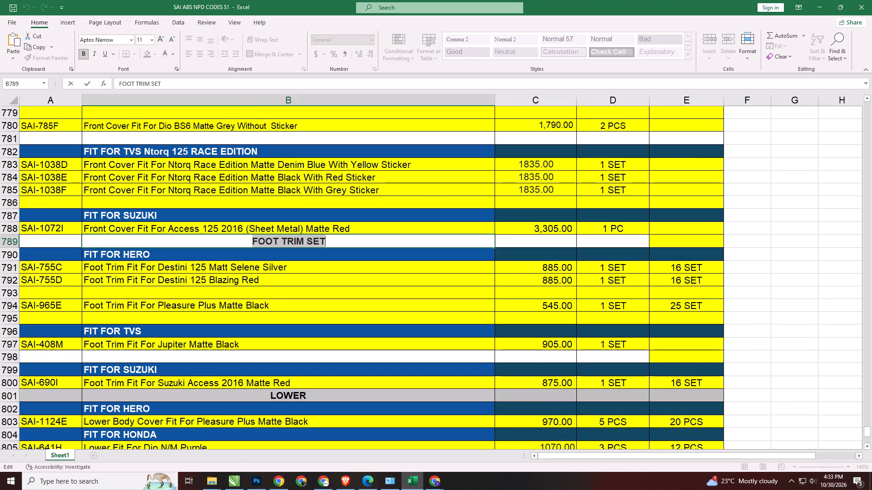
key(ctrl+c)
key(alt+Tab)
scroll(355, 315, down, 1)
scroll(351, 309, up, 1)
key(alt+Tab)
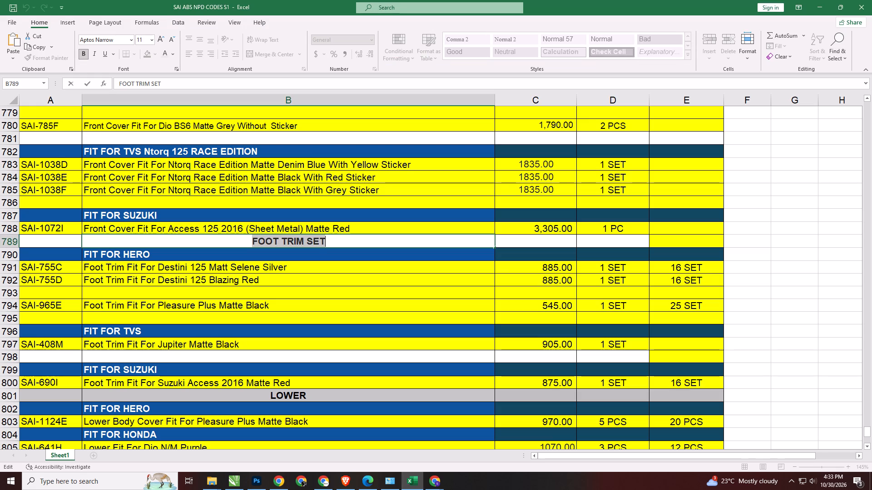
key(alt+Tab)
scroll(325, 365, down, 1)
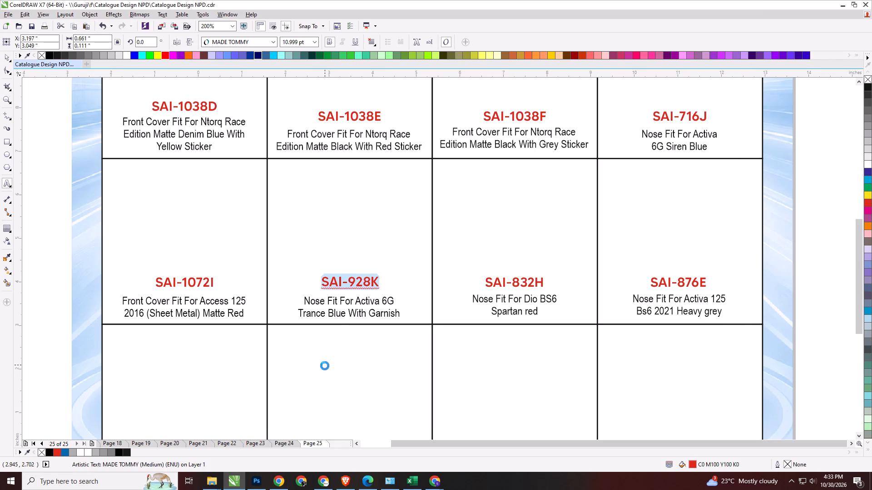
drag(861, 294, 858, 299)
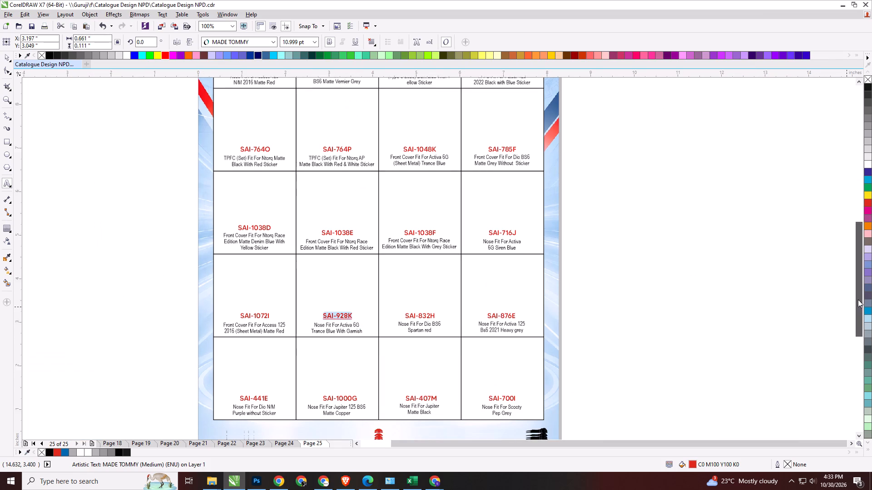
drag(858, 299, 842, 245)
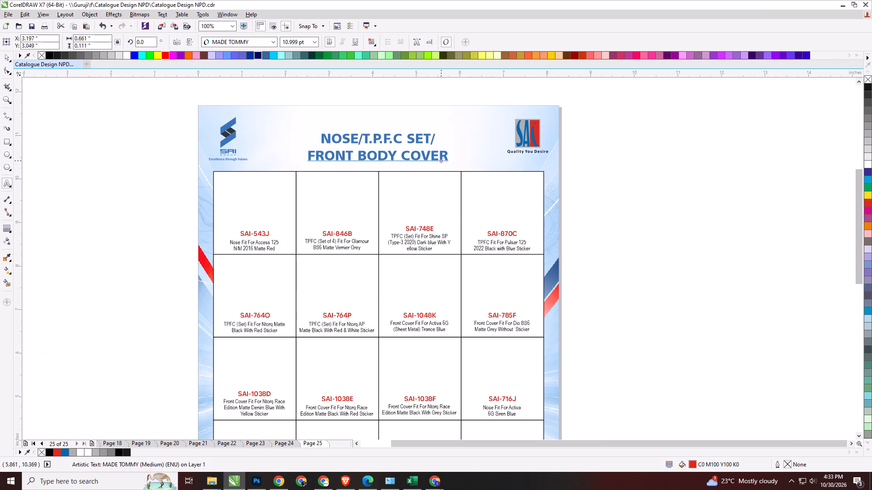
click(446, 154)
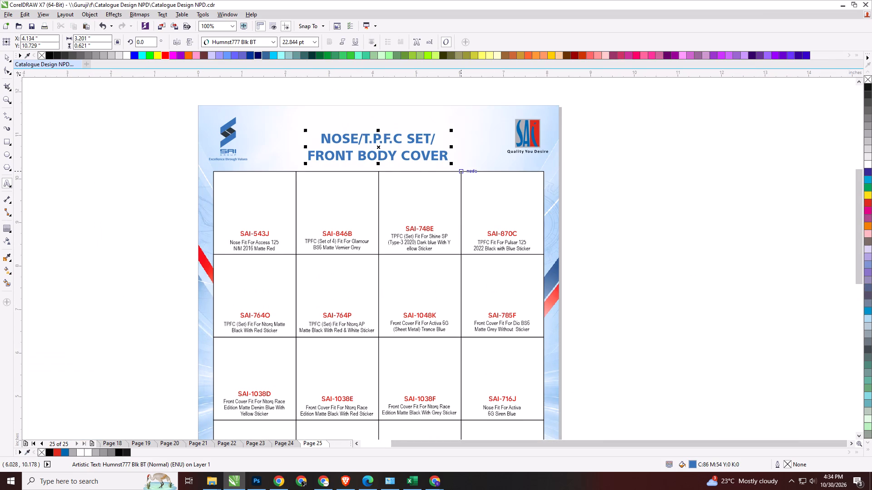
key(slash)
key(ctrl+v)
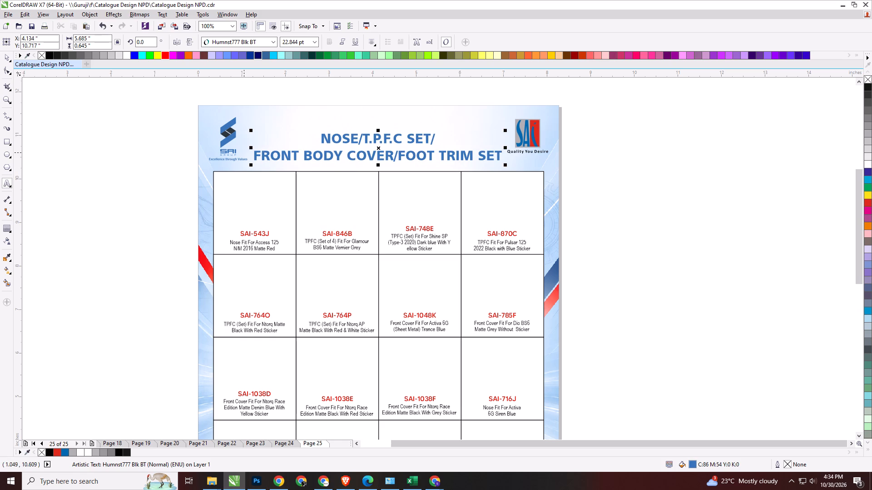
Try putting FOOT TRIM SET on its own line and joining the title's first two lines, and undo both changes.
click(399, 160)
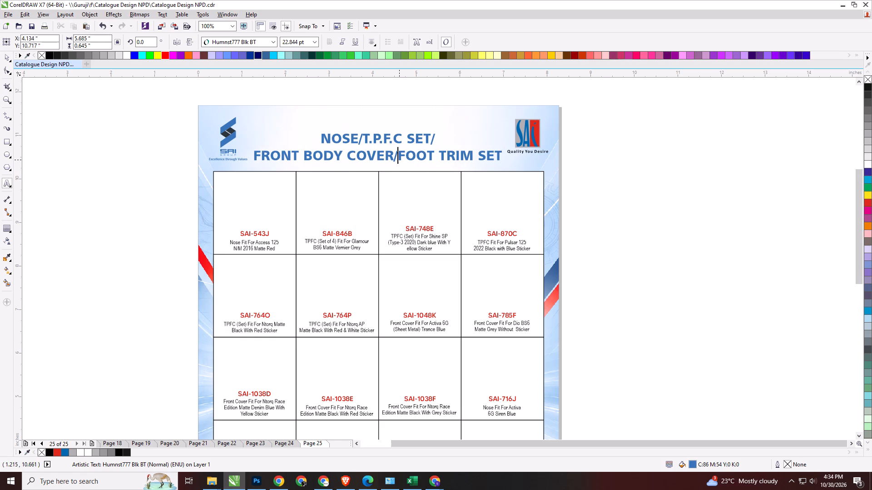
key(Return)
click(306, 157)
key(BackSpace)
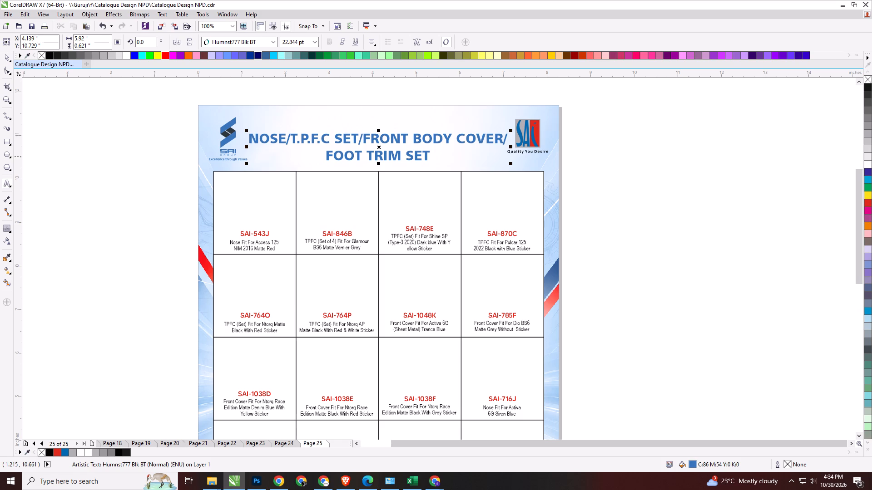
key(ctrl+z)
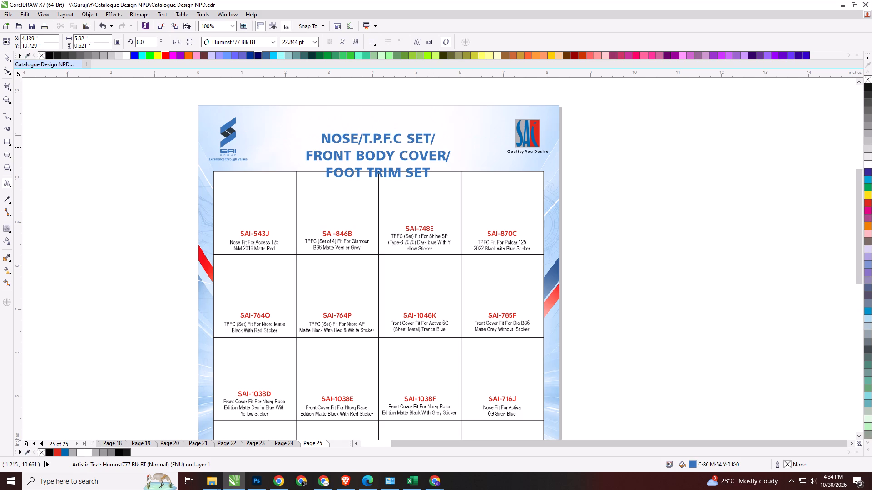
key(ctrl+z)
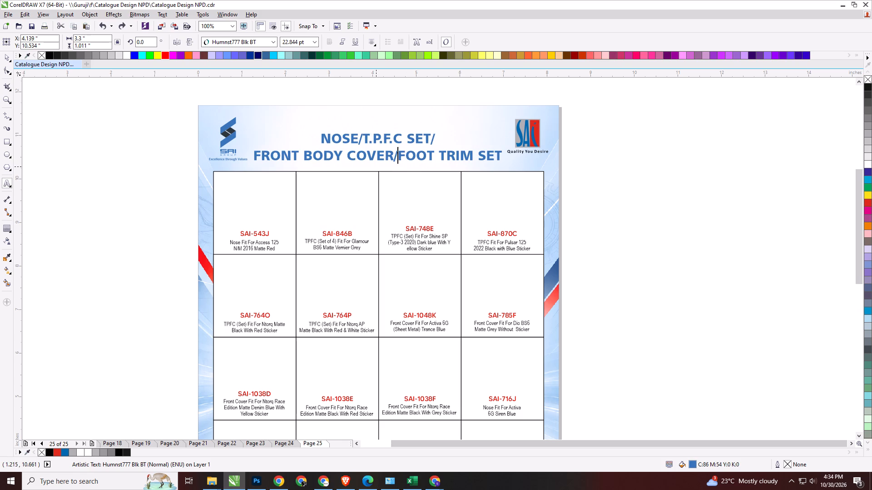
Scale the page title down proportionally to about 21.25 pt, about 5.29 inches wide.
click(6, 56)
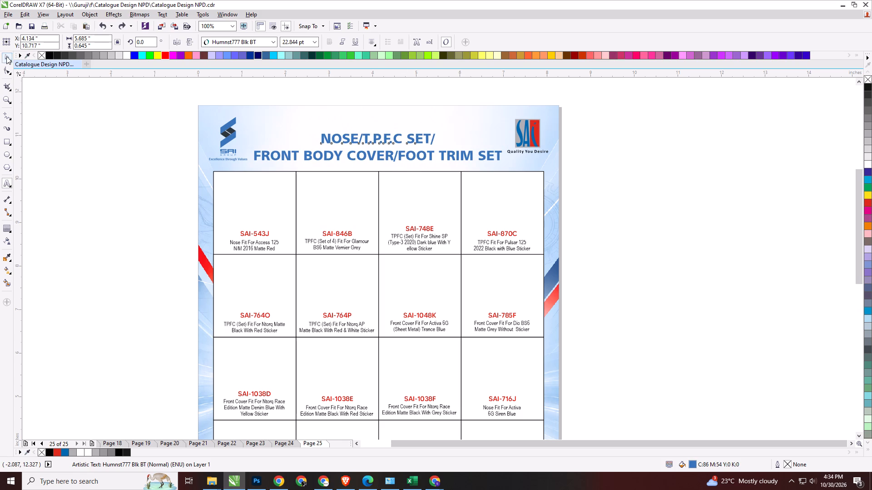
scroll(499, 157, up, 1)
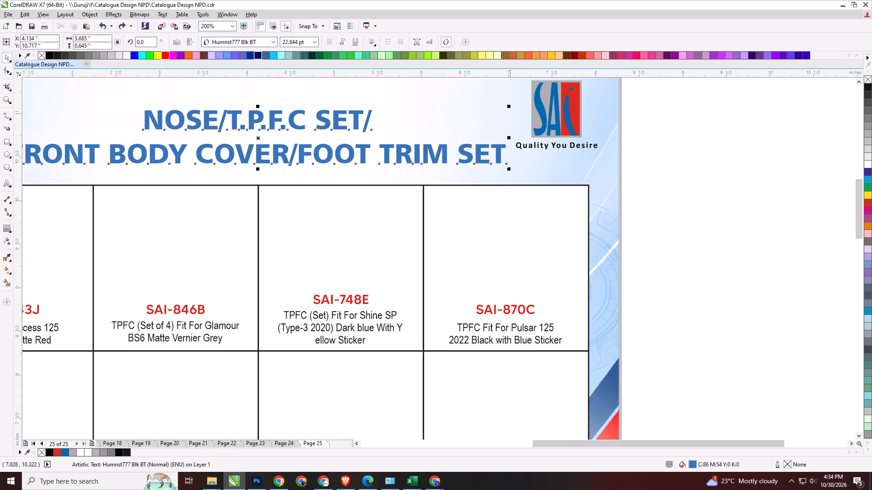
drag(510, 171, 492, 174)
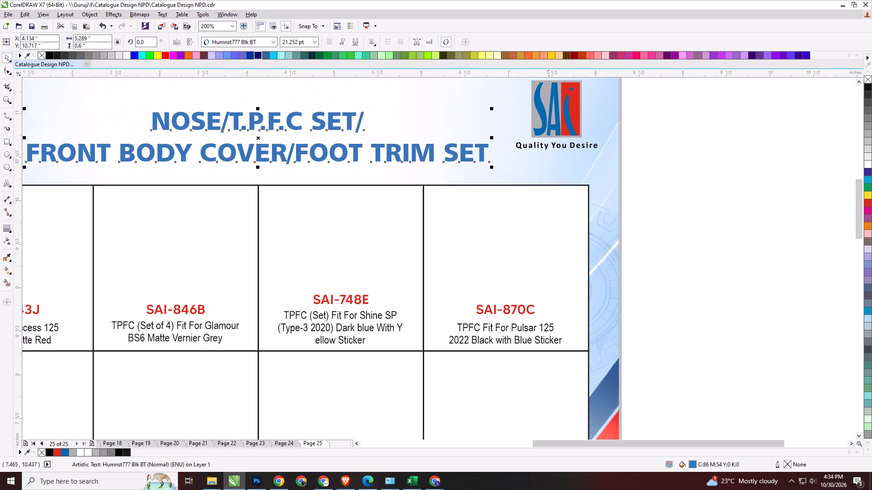
Align the page title and the header logo group along their bottom edges.
shift+click(546, 146)
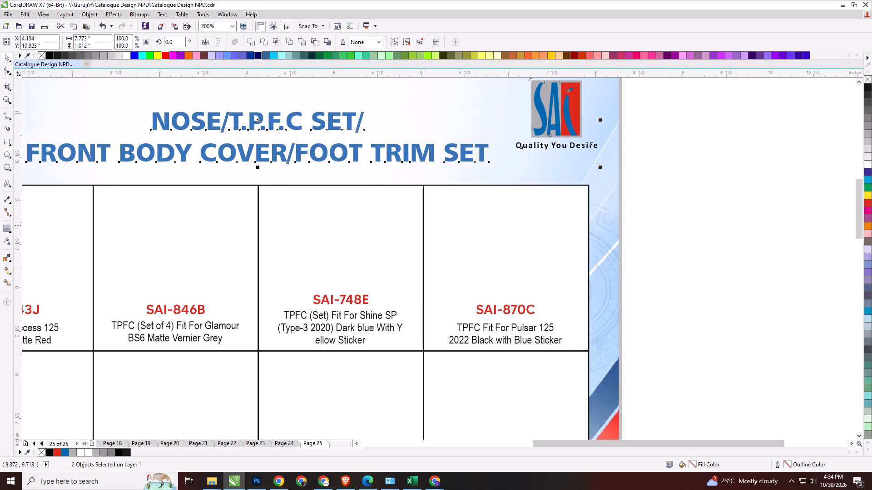
key(b)
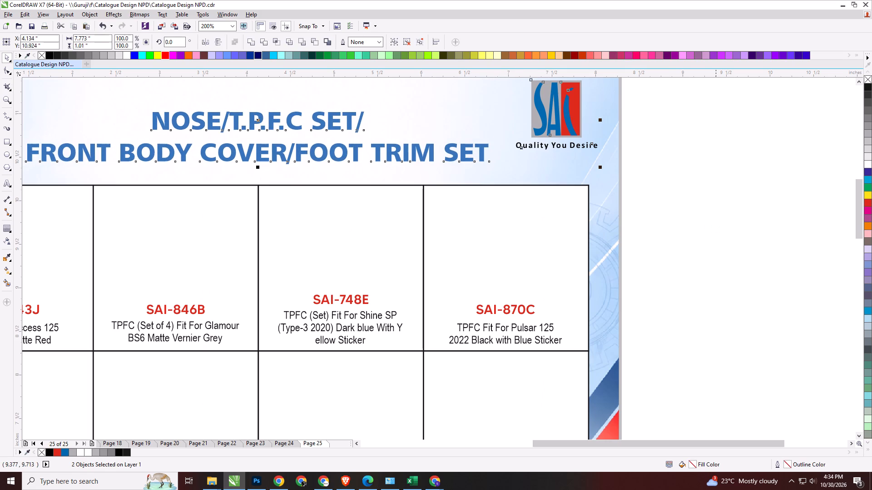
key(b)
scroll(715, 238, down, 1)
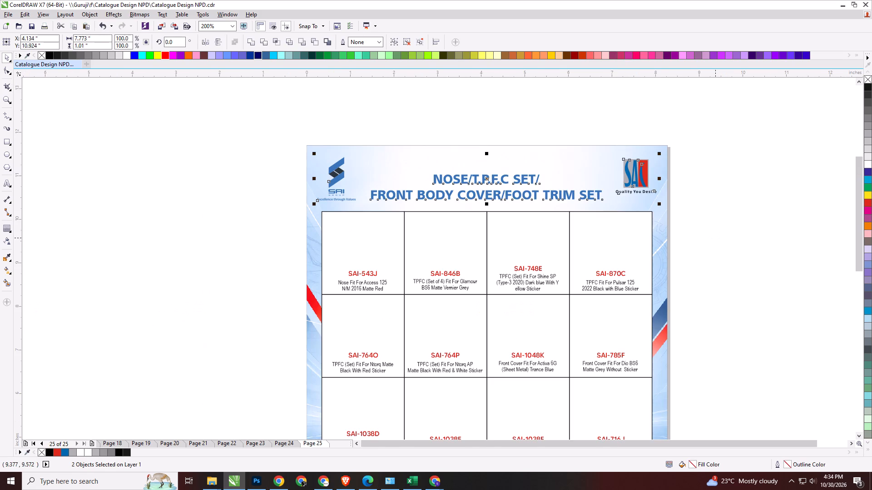
click(715, 238)
Centre the page title horizontally on the page background.
scroll(487, 181, up, 1)
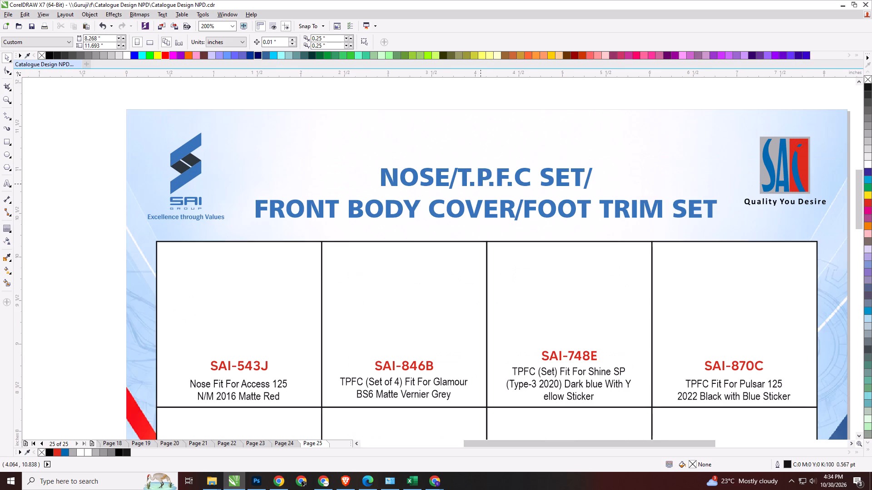
click(481, 184)
shift+click(757, 230)
key(c)
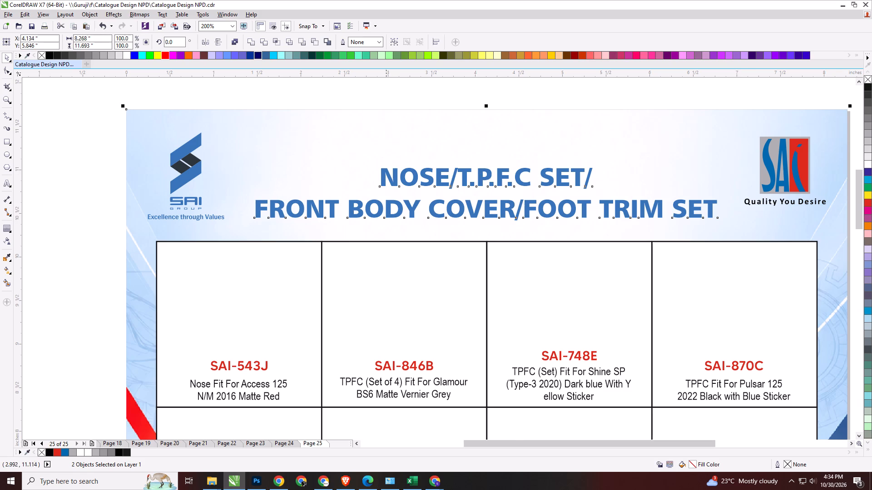
Examine the placement of codes and descriptions in the lower rows, close up around SAI-928K and SAI-832H.
scroll(379, 144, down, 1)
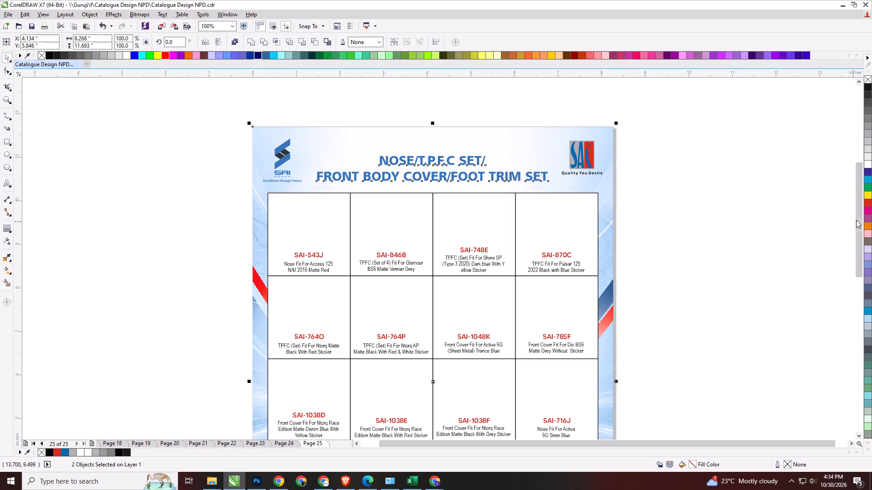
drag(861, 218, 846, 282)
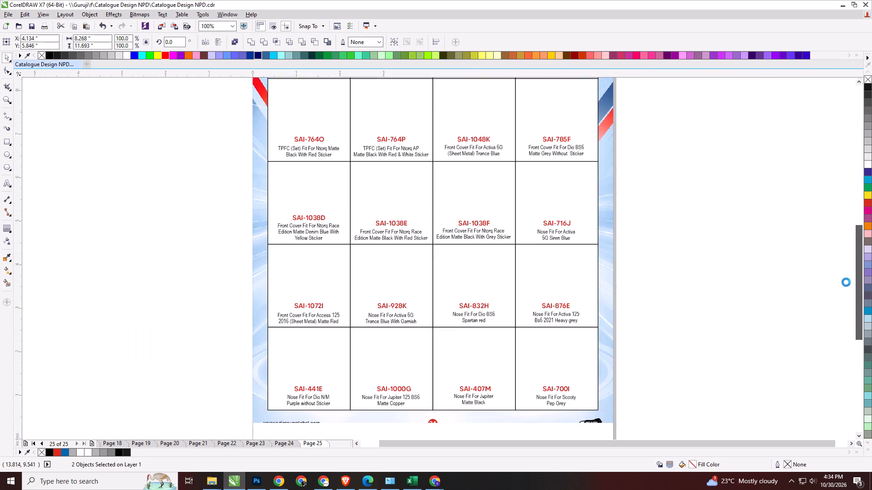
drag(846, 282, 846, 288)
scroll(398, 282, up, 2)
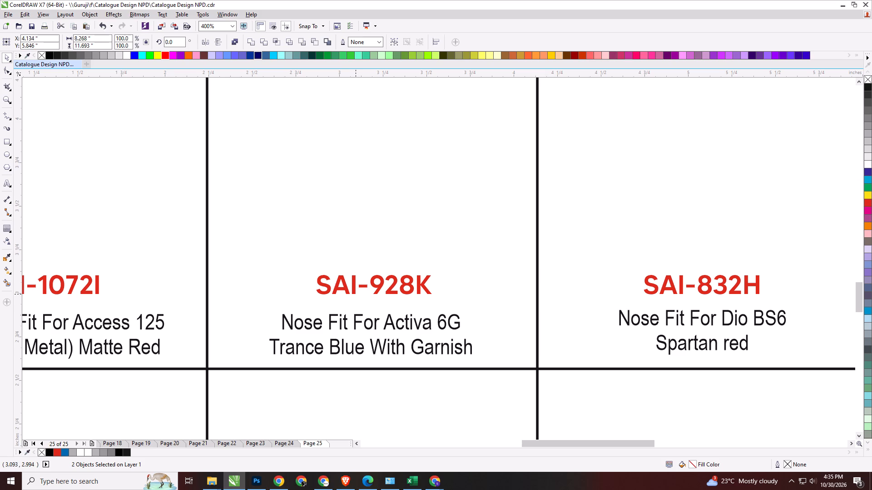
scroll(371, 284, down, 1)
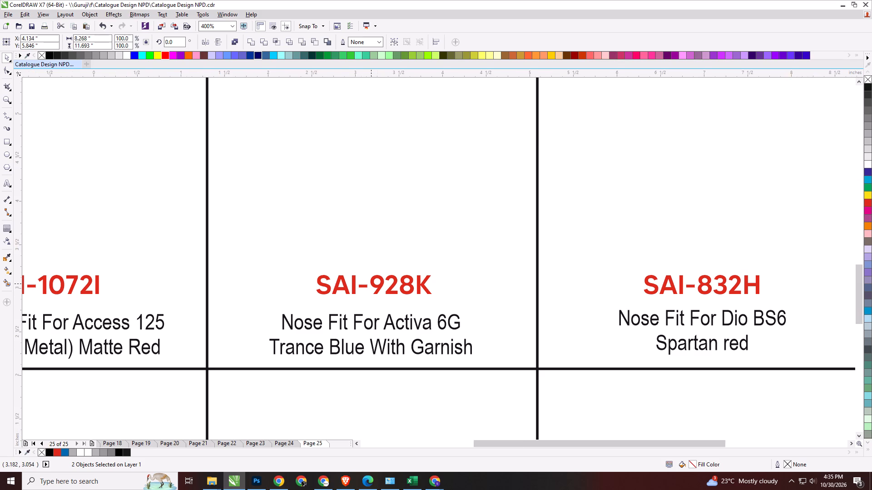
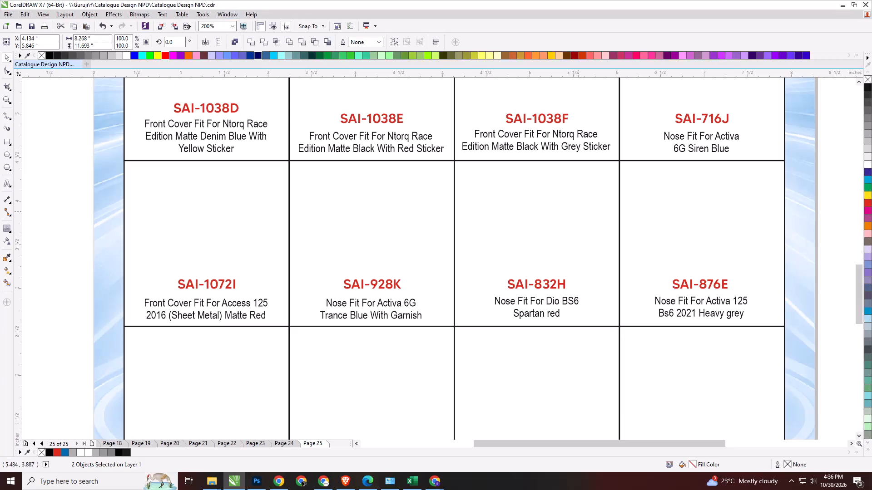
Replace the code SAI-928K on page 25 with SAI-755C, copied from the Excel list.
click(385, 284)
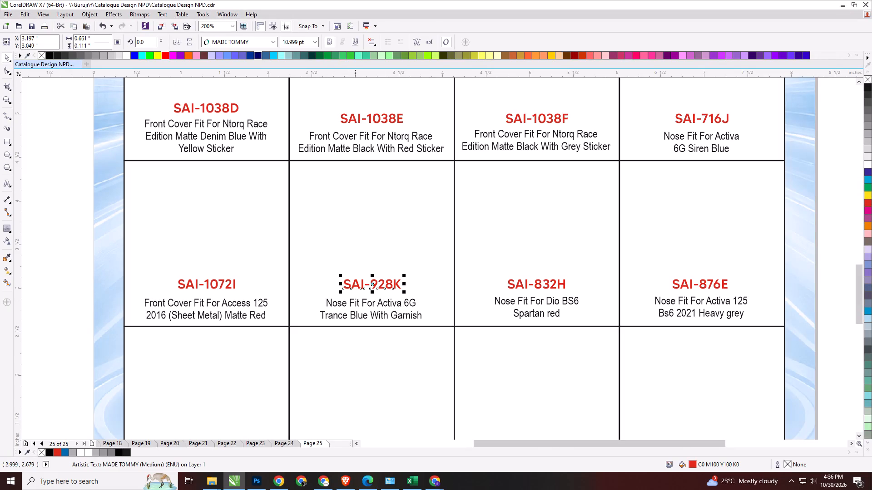
key(alt+Tab)
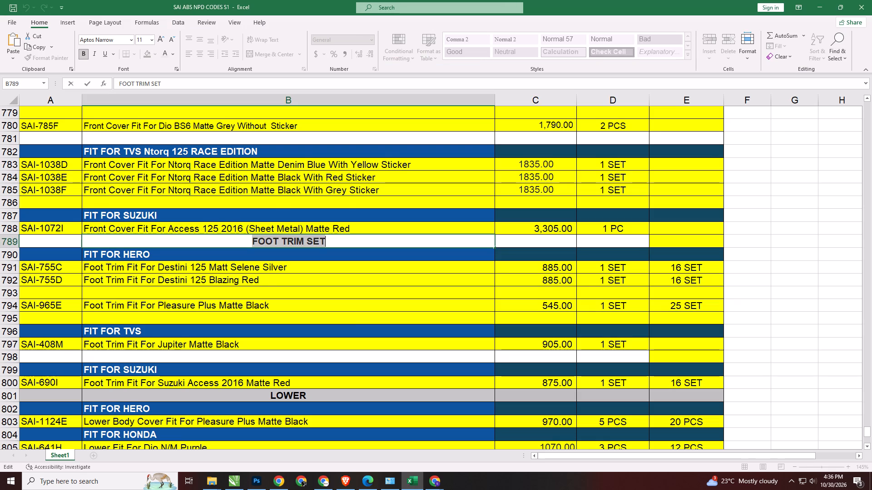
scroll(108, 289, down, 1)
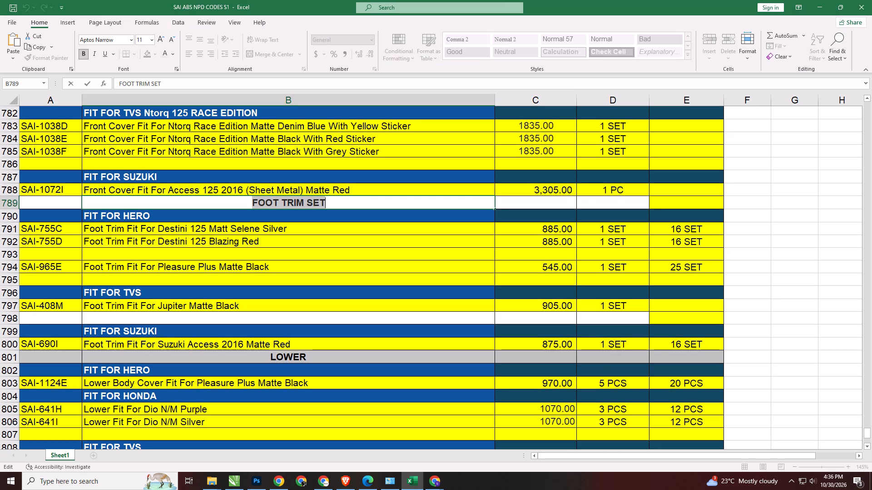
key(alt+Tab)
key(alt+Tab)
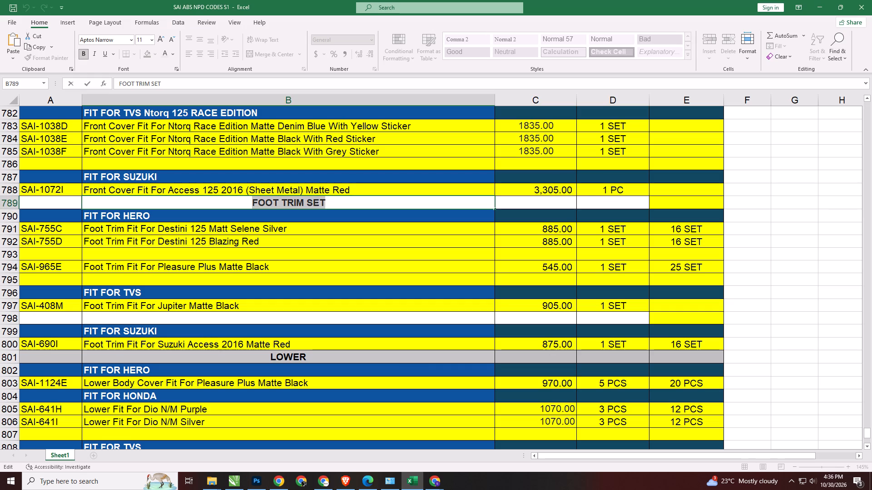
click(104, 190)
key(alt+Tab)
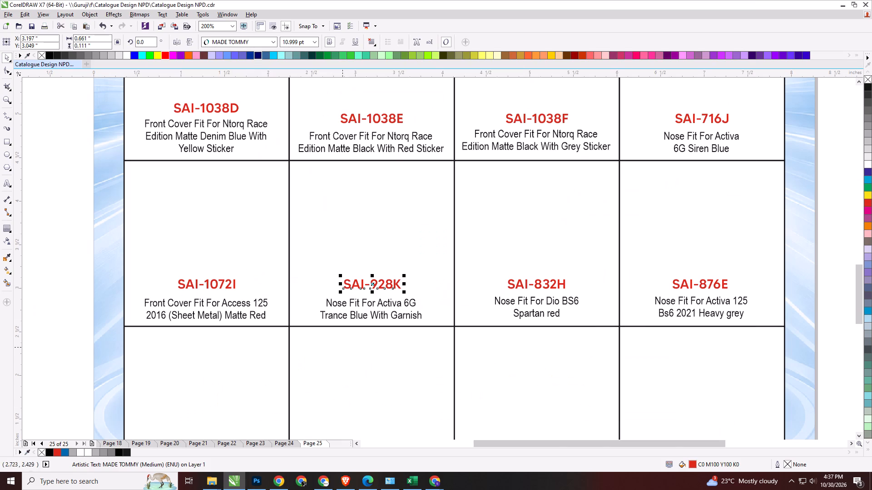
key(alt+Tab)
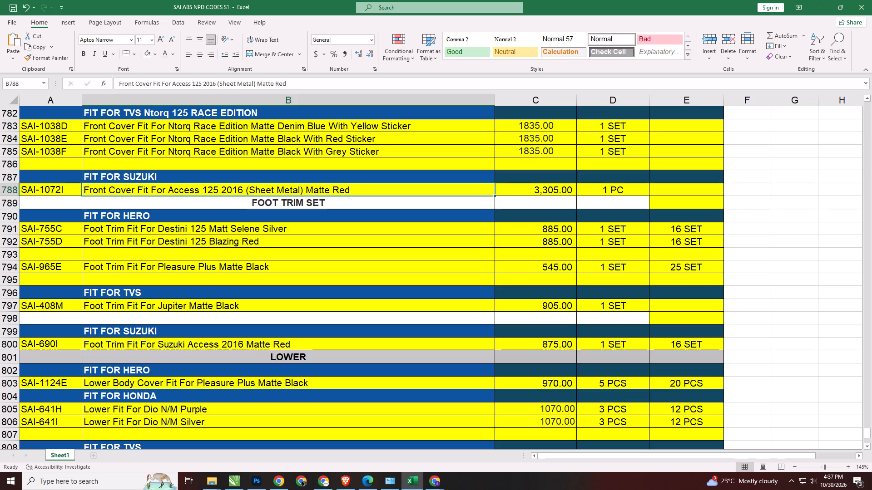
double_click(64, 228)
key(ctrl+a)
key(ctrl+c)
key(alt+Tab)
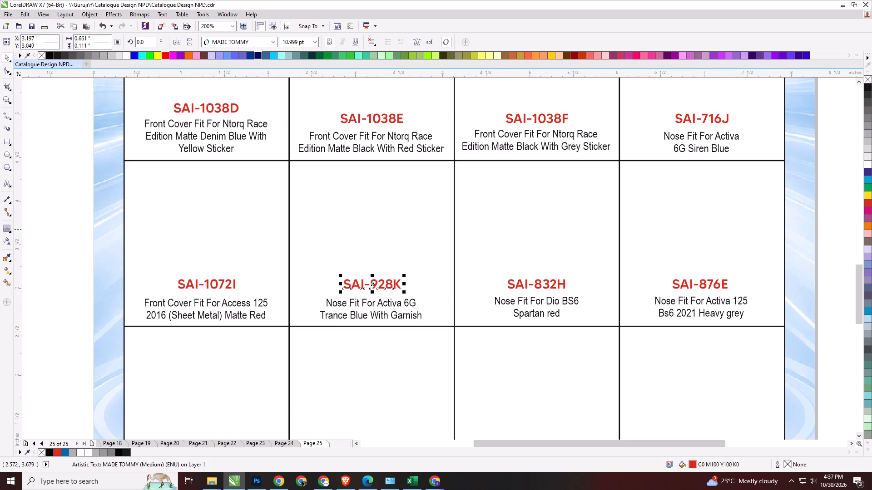
double_click(385, 285)
key(ctrl+a)
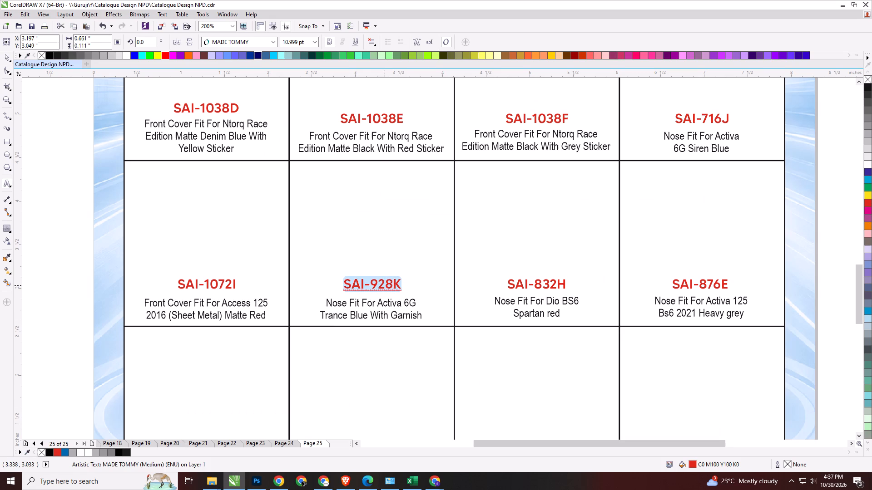
key(ctrl+v)
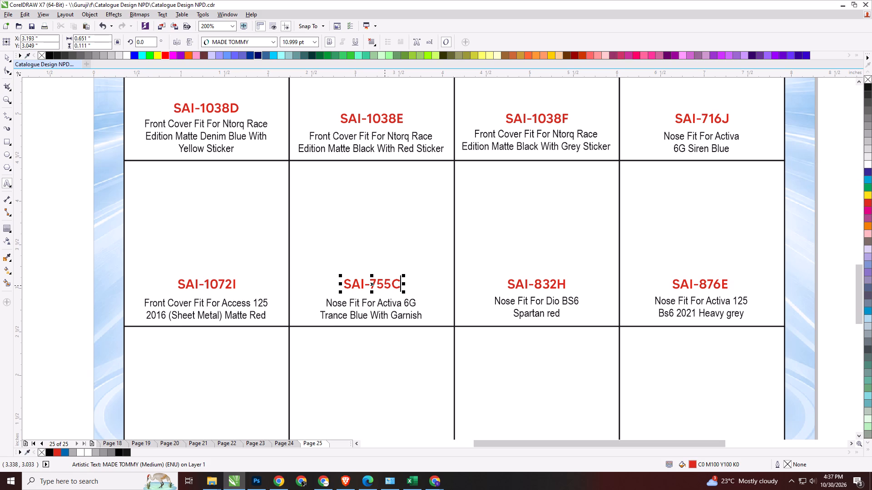
Replace the description under SAI-755C with Excel's "Foot Trim Fit For Destini 125 Matt Selene Silver", breaking the line before "125".
click(373, 306)
key(ctrl+a)
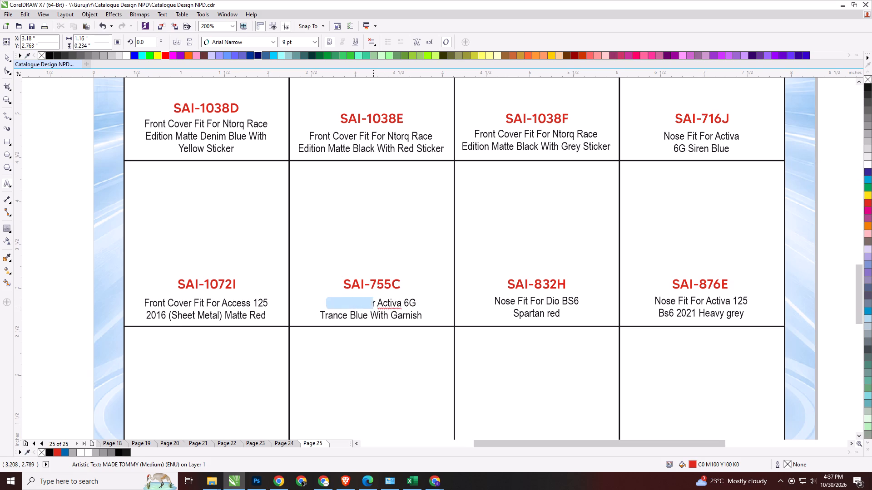
key(alt+Tab)
double_click(166, 235)
key(ctrl+a)
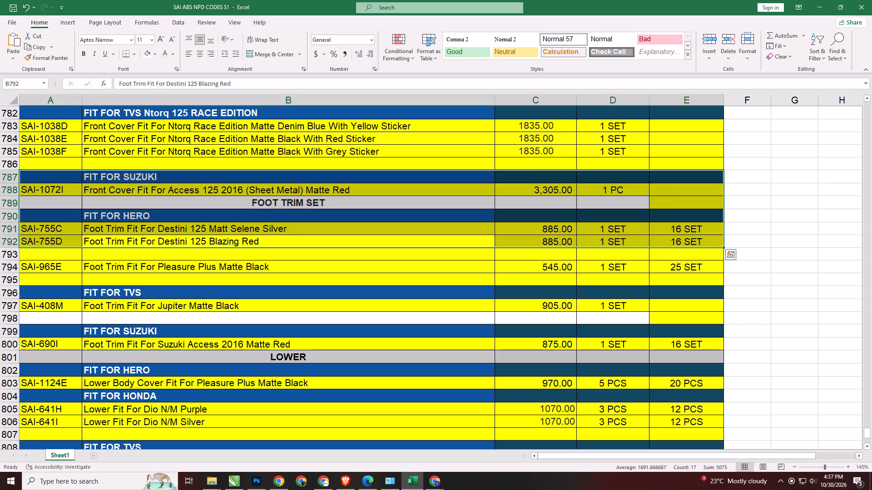
triple_click(203, 230)
key(ctrl+a)
key(ctrl+c)
key(alt+Tab)
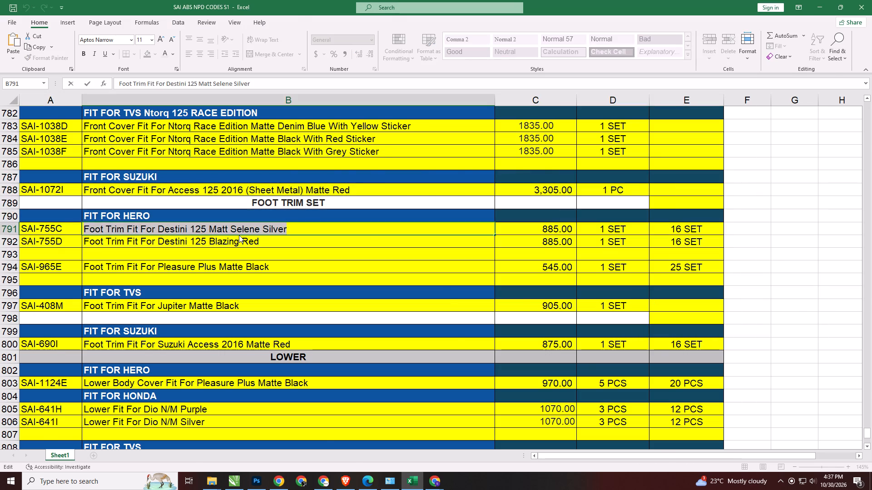
key(ctrl+v)
click(378, 303)
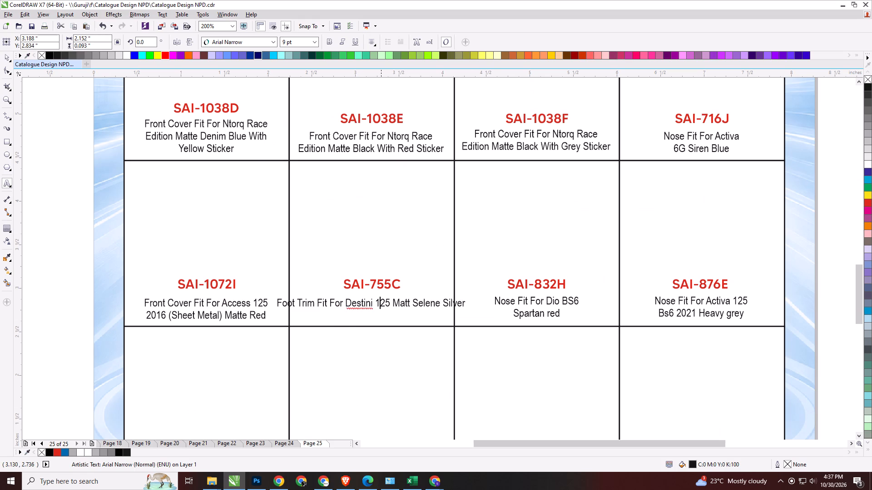
key(Left)
key(Return)
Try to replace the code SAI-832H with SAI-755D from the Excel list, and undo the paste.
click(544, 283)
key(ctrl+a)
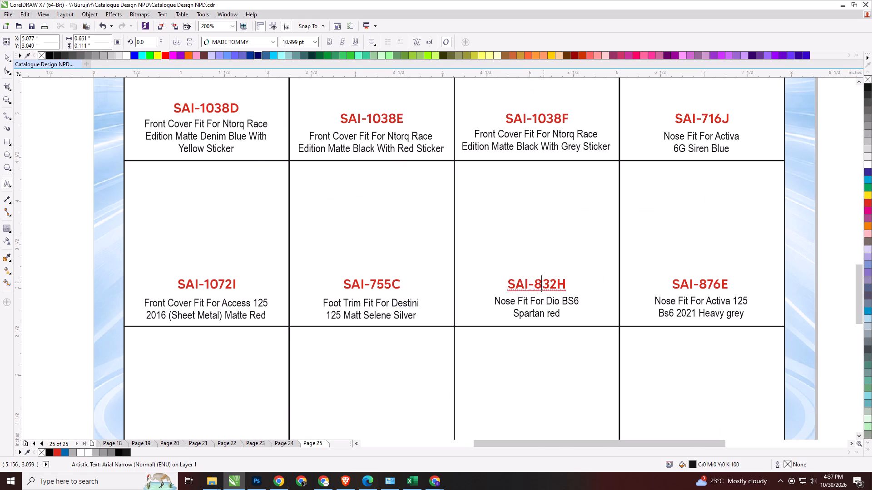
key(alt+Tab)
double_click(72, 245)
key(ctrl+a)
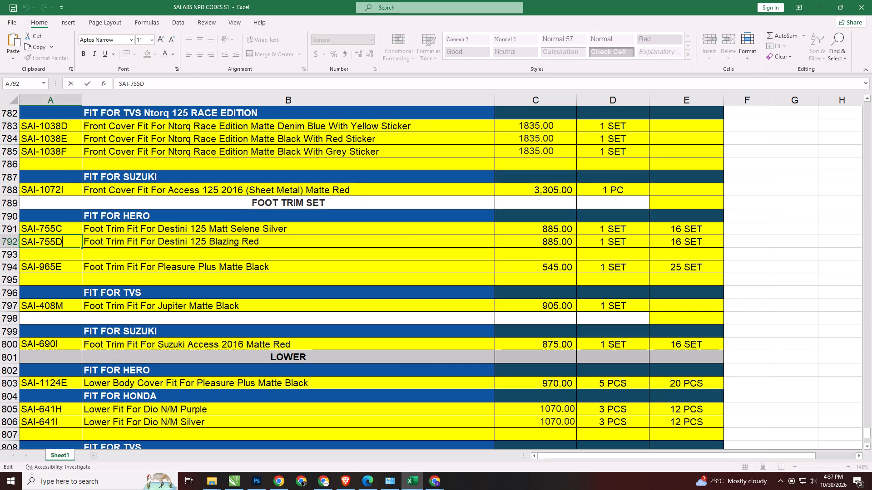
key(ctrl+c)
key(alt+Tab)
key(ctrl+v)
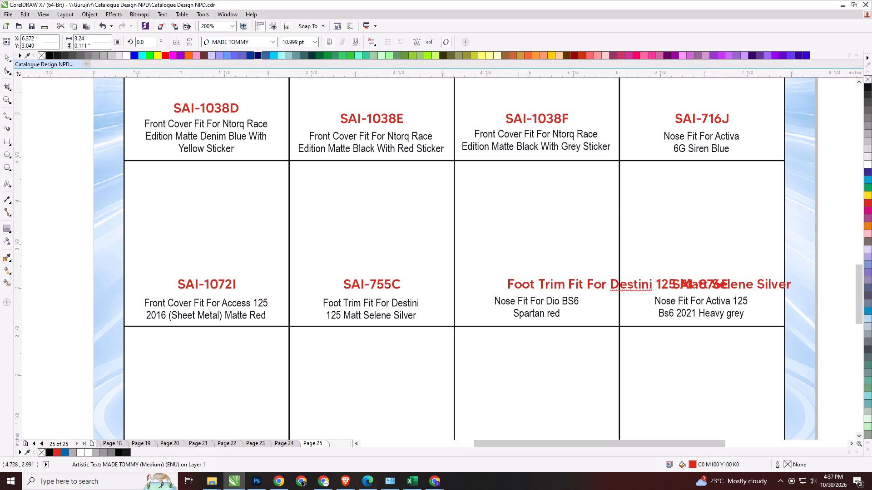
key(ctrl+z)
Copy the code SAI-755D from Excel again and paste it over the selected code SAI-832H.
key(alt+Tab)
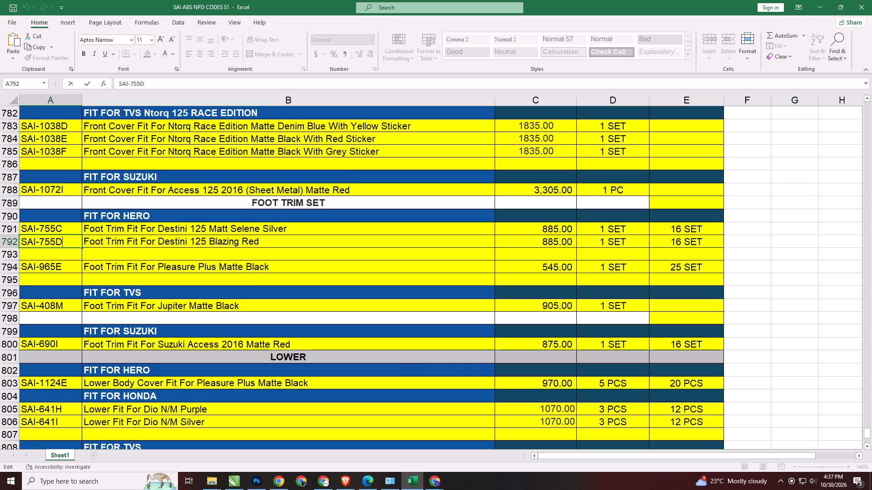
double_click(64, 241)
key(ctrl+a)
key(ctrl+c)
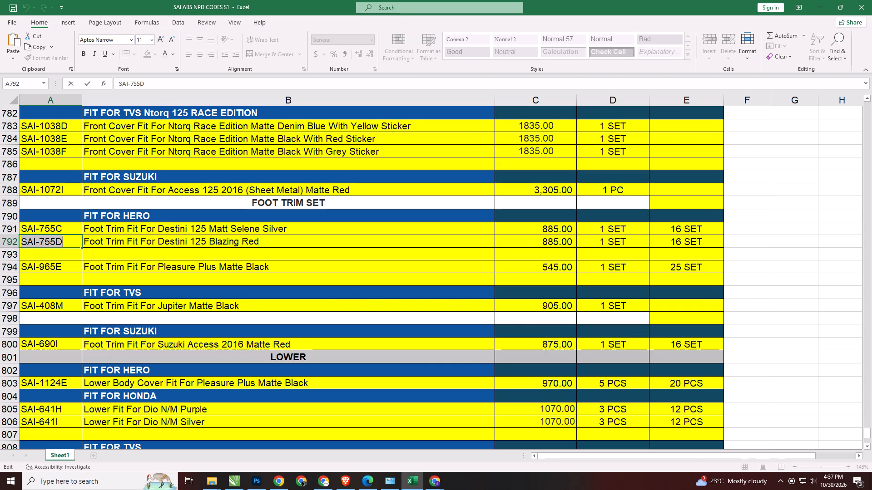
key(alt+Tab)
key(ctrl+v)
Replace the description under SAI-755D with Excel's "Foot Trim Fit For Destini 125 Blazing Red", breaking the line before "125".
click(539, 298)
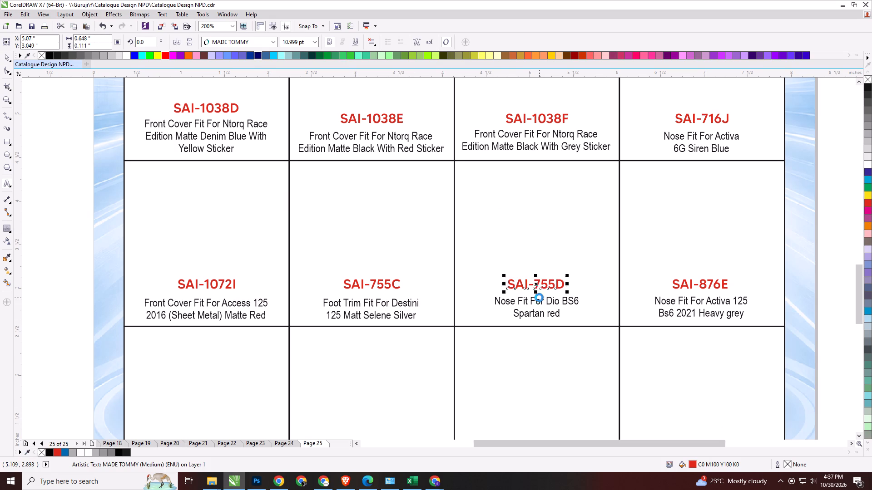
key(ctrl+a)
key(alt+Tab)
double_click(141, 242)
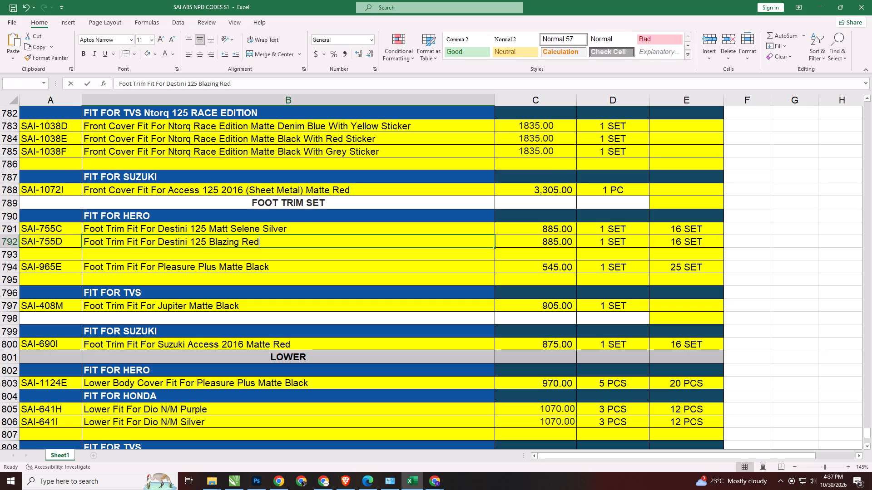
key(ctrl+a)
key(ctrl+c)
key(alt+Tab)
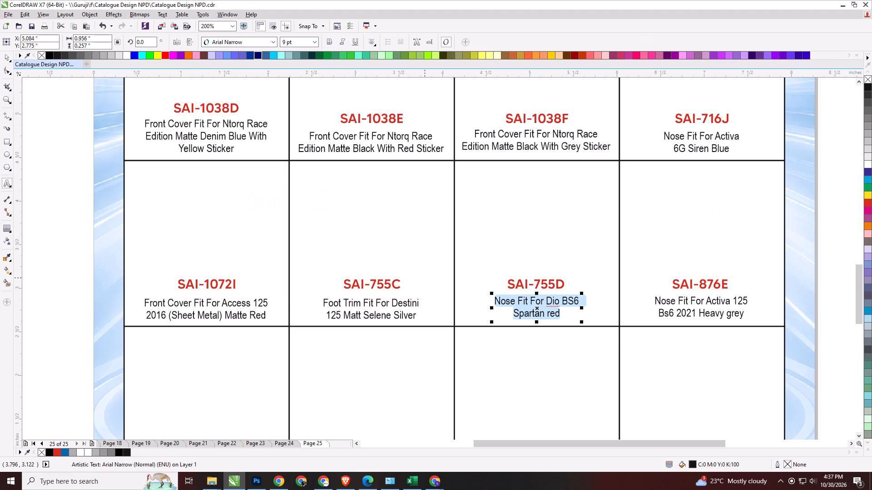
key(ctrl+v)
click(555, 301)
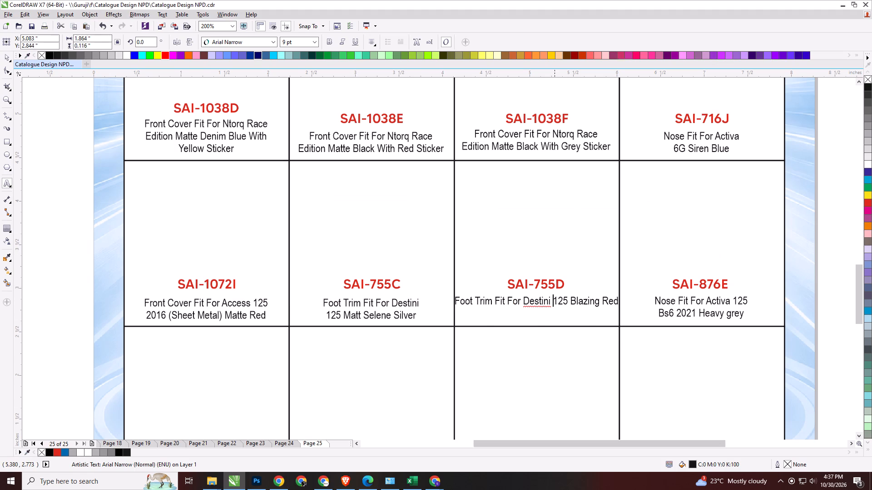
key(Return)
Replace the code SAI-876E in the row's last cell with SAI-965E, copied from the Excel list.
drag(566, 442, 571, 442)
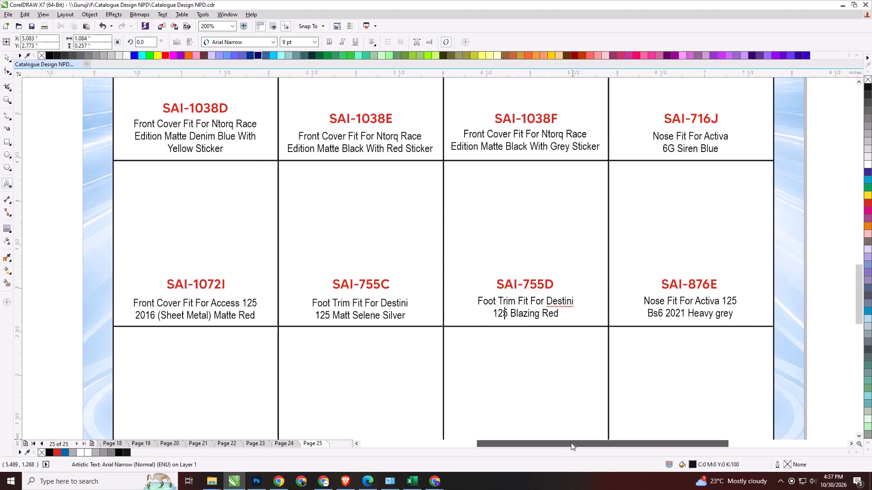
drag(571, 442, 584, 442)
click(628, 284)
key(ctrl+a)
key(alt+Tab)
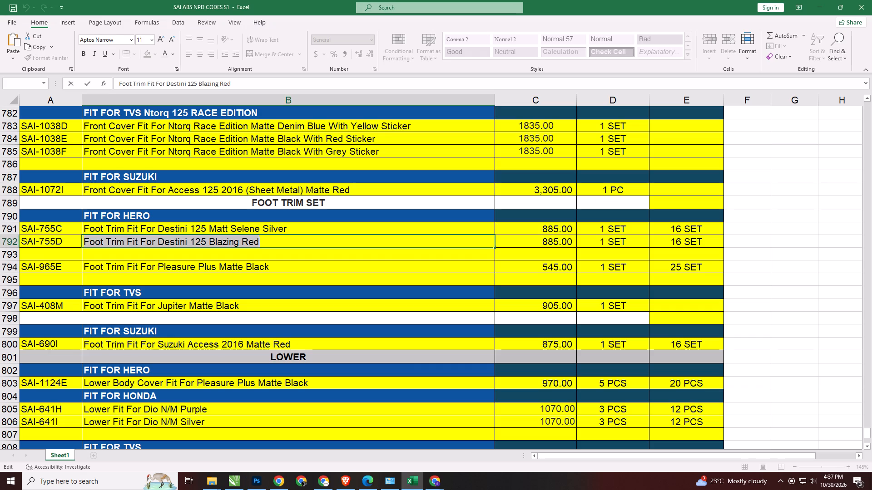
double_click(65, 268)
key(ctrl+a)
key(ctrl+c)
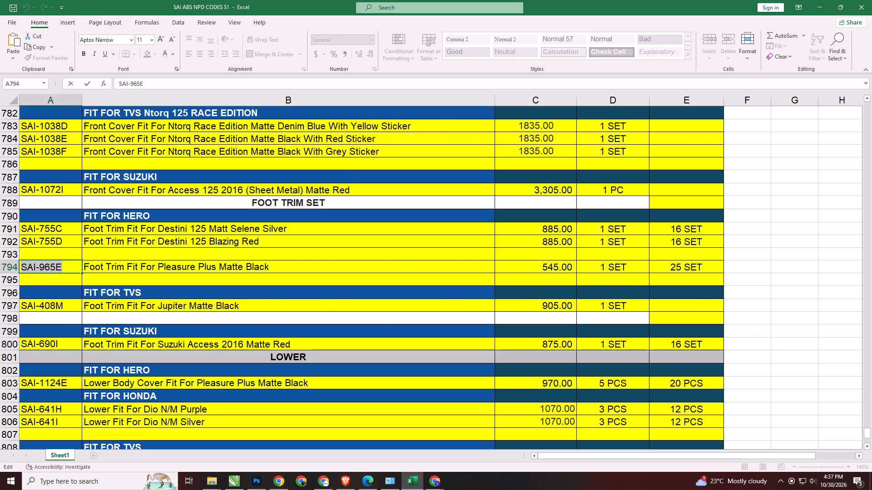
key(alt+Tab)
key(ctrl+v)
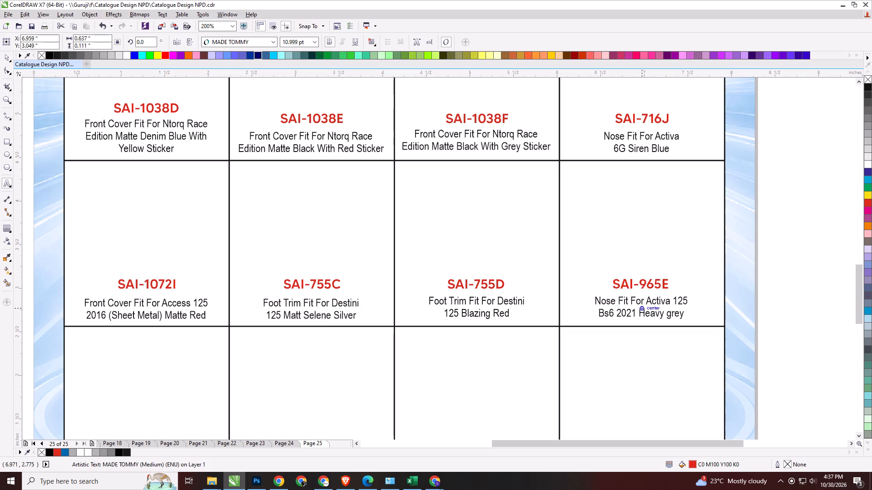
Replace the description under SAI-965E with Excel's "Foot Trim Fit For Pleasure Plus Matte Black", breaking the line before "Plus".
click(640, 305)
key(ctrl+a)
key(alt+Tab)
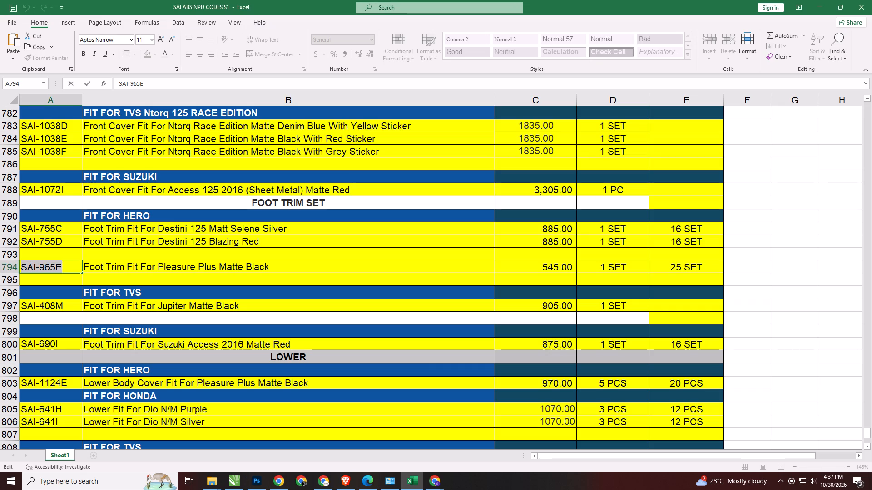
double_click(113, 268)
key(ctrl+a)
key(ctrl+c)
key(alt+Tab)
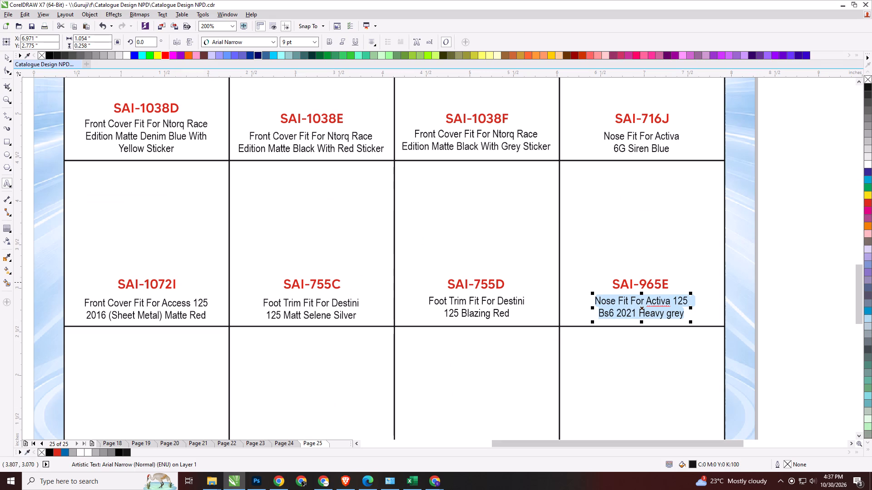
key(ctrl+v)
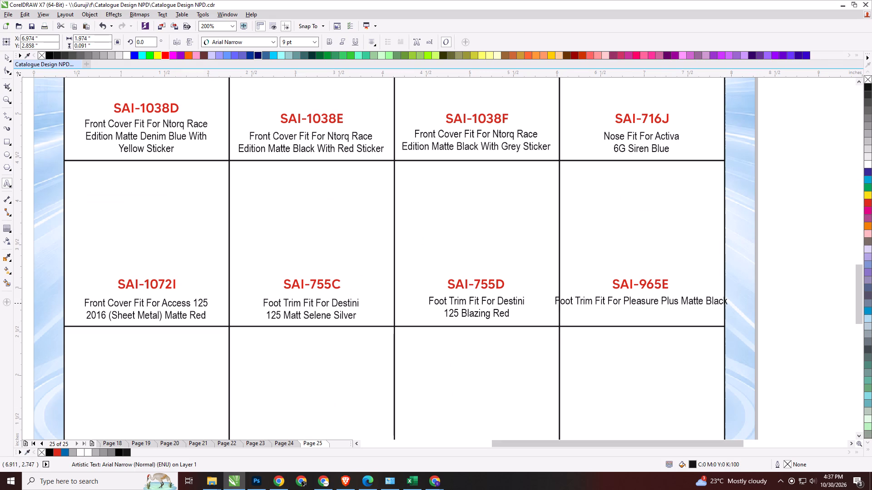
click(660, 303)
key(Return)
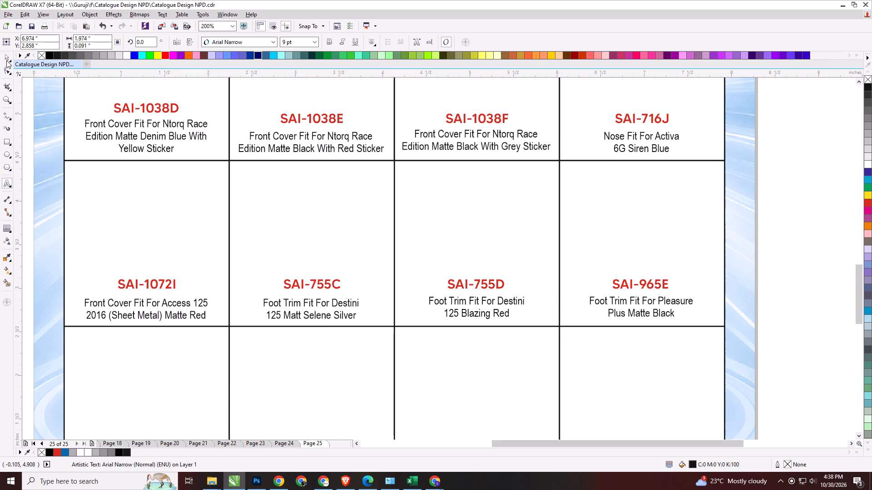
Centre the code SAI-965E and its description horizontally in their grid cell.
click(6, 60)
drag(785, 253, 578, 338)
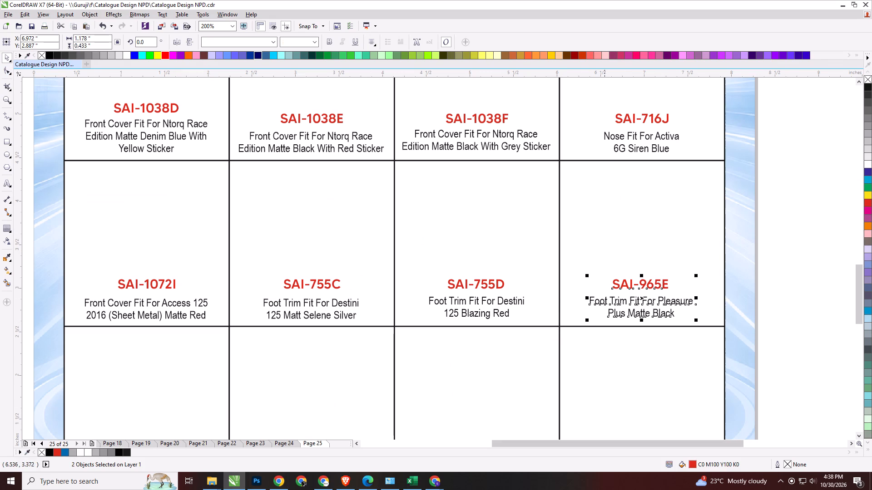
shift+click(605, 242)
key(c)
click(806, 289)
Centre the code SAI-755D and its description horizontally in their grid cell.
click(479, 315)
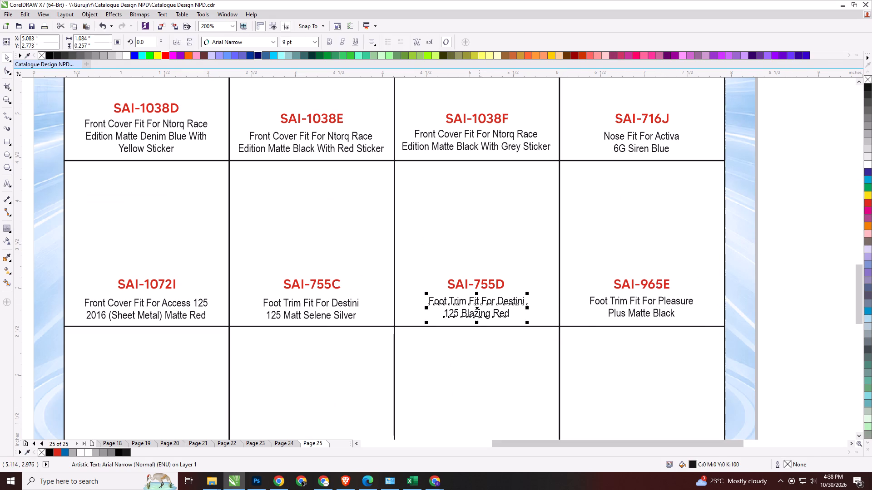
shift+click(478, 284)
shift+click(479, 263)
key(c)
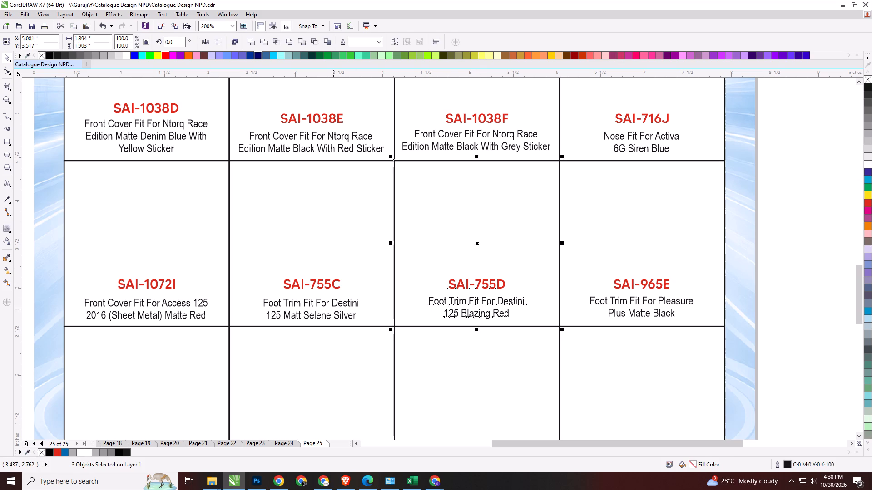
Centre the code SAI-755C and its description horizontally in their grid cell.
click(337, 304)
shift+click(337, 287)
shift+click(332, 244)
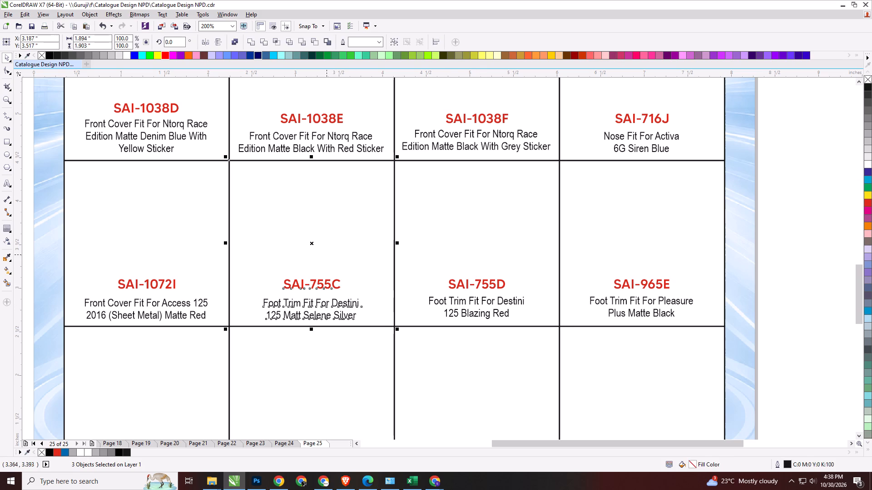
key(c)
Centre the code SAI-1072I and its description horizontally in their grid cell.
click(196, 302)
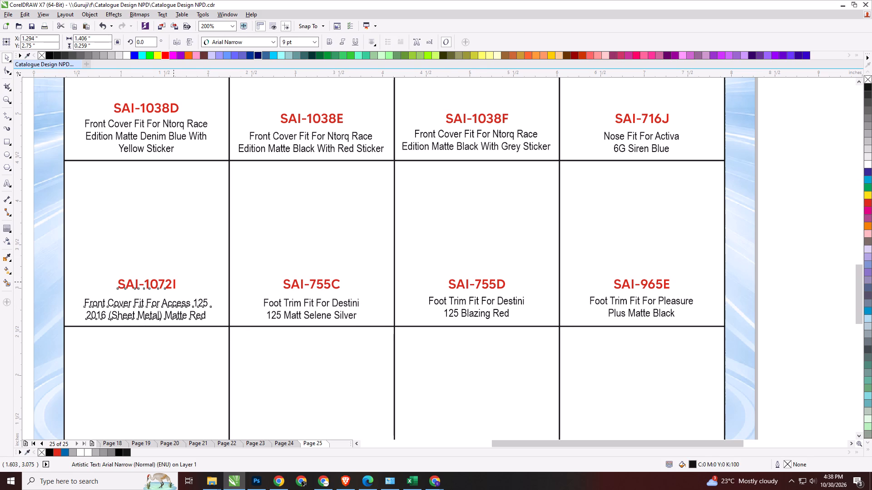
shift+click(173, 282)
shift+click(180, 256)
key(c)
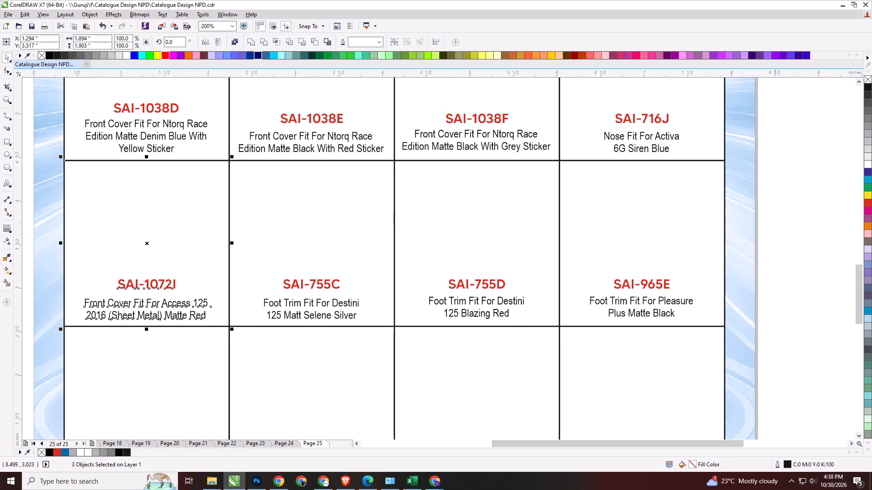
Bottom-align the four descriptions in the SAI-1072I to SAI-965E row and nudge them up 0.01 inch.
drag(774, 284, 55, 339)
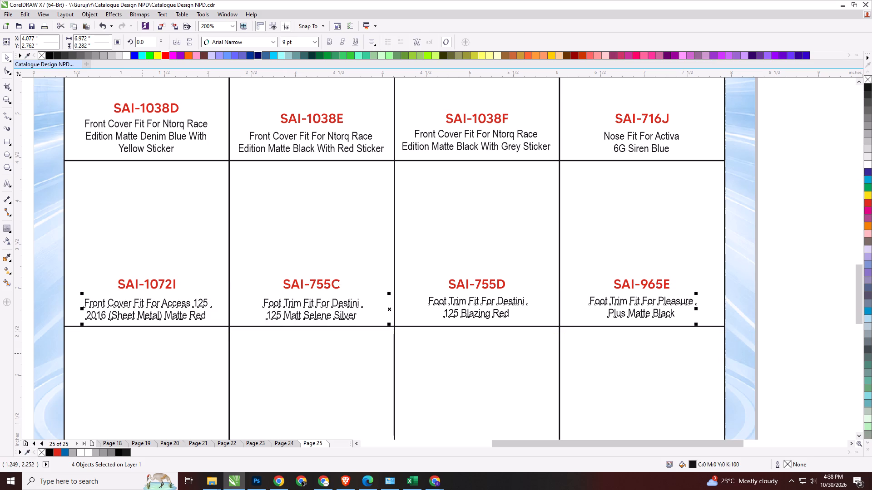
key(b)
key(Up)
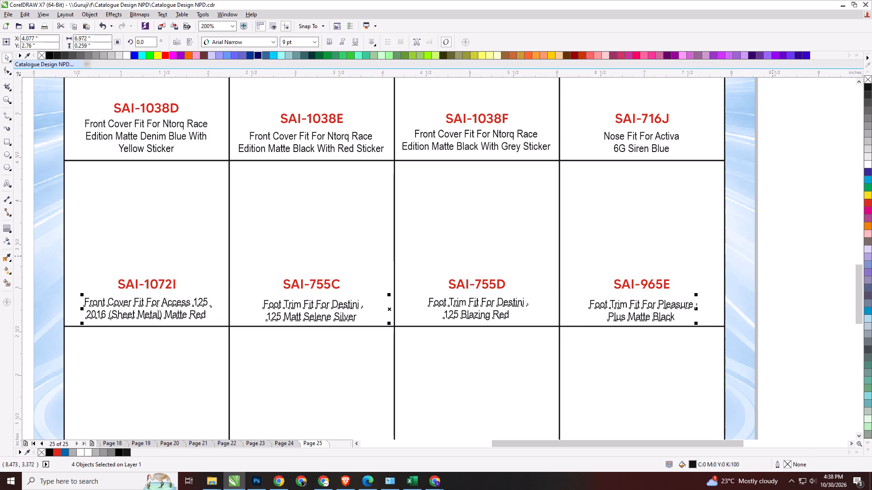
Bottom-align the four red codes in the SAI-1072I to SAI-965E row.
drag(797, 242, 39, 296)
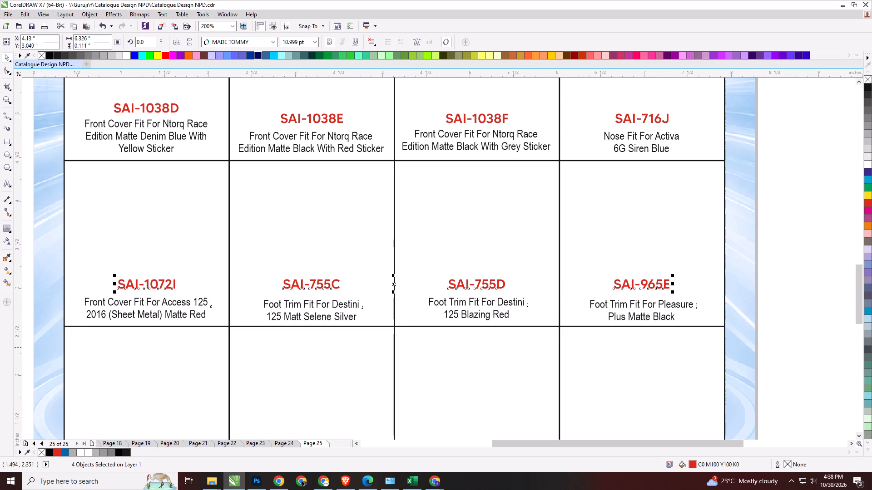
key(b)
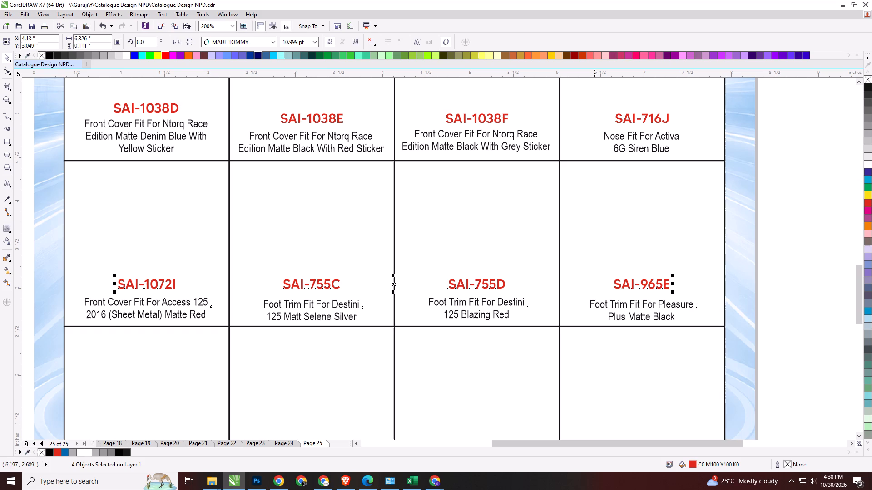
click(794, 261)
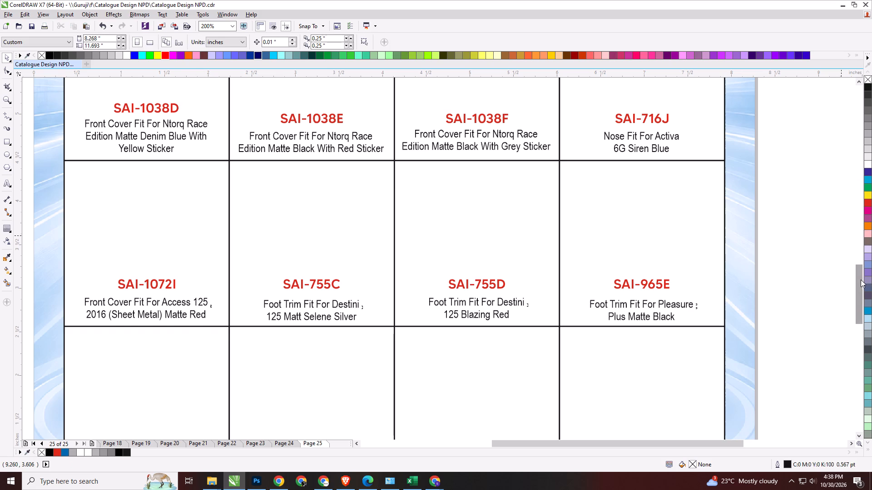
Replace the code SAI-441E in the bottom row's first cell with SAI-408M, copied from the Excel list.
drag(857, 280, 855, 309)
key(alt+Tab)
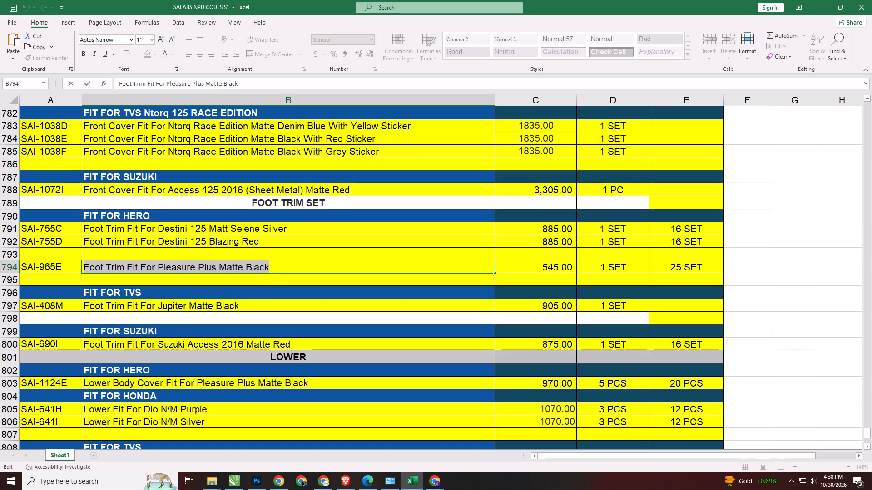
click(73, 306)
key(alt+Tab)
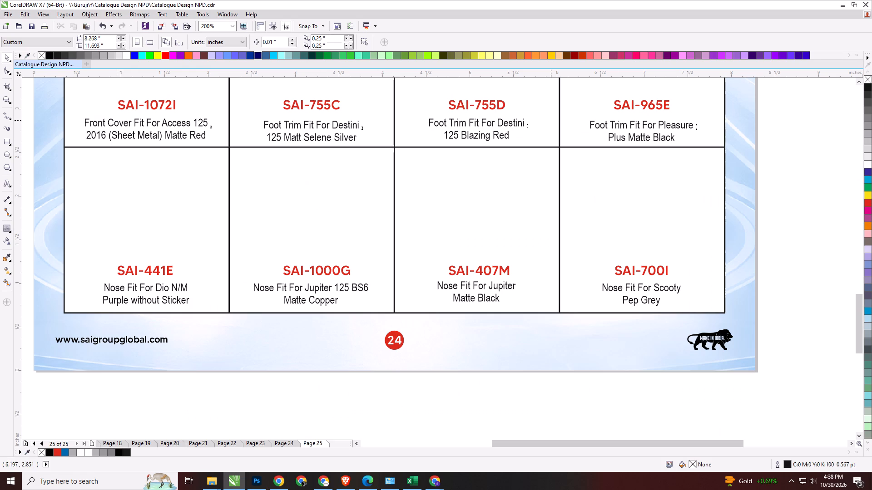
key(alt+Tab)
key(alt+Tab)
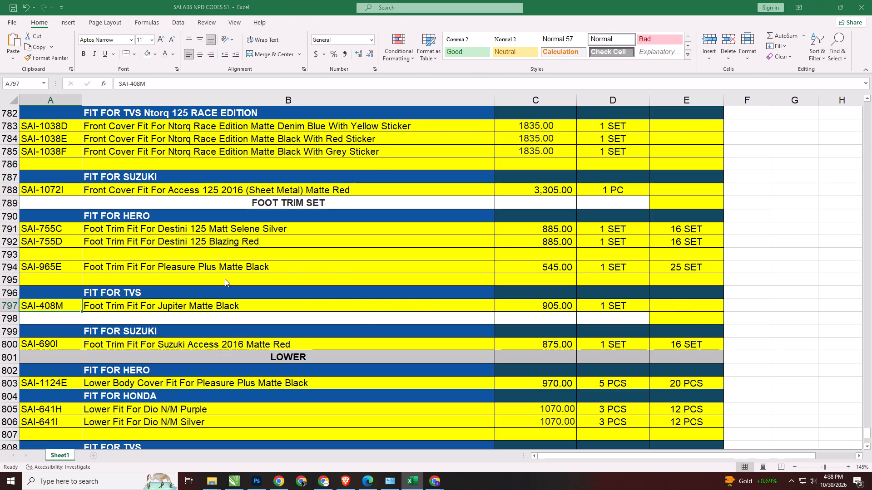
key(alt+Tab)
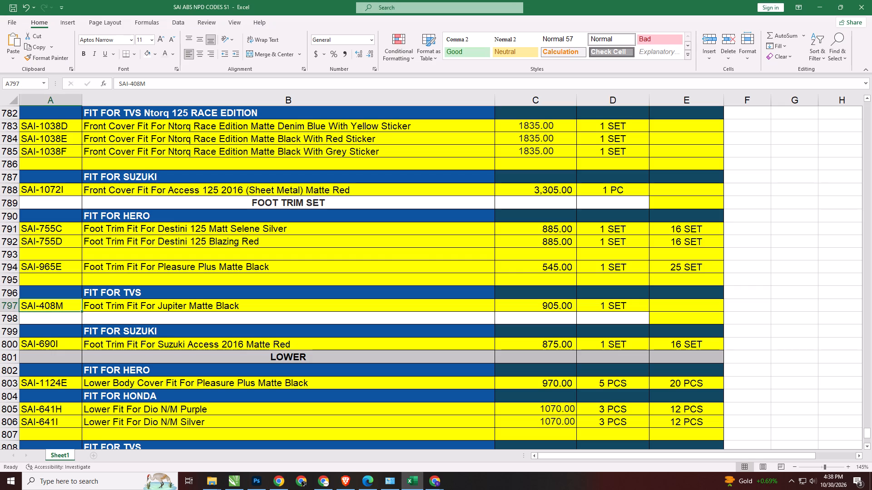
click(69, 269)
double_click(66, 308)
key(ctrl+a)
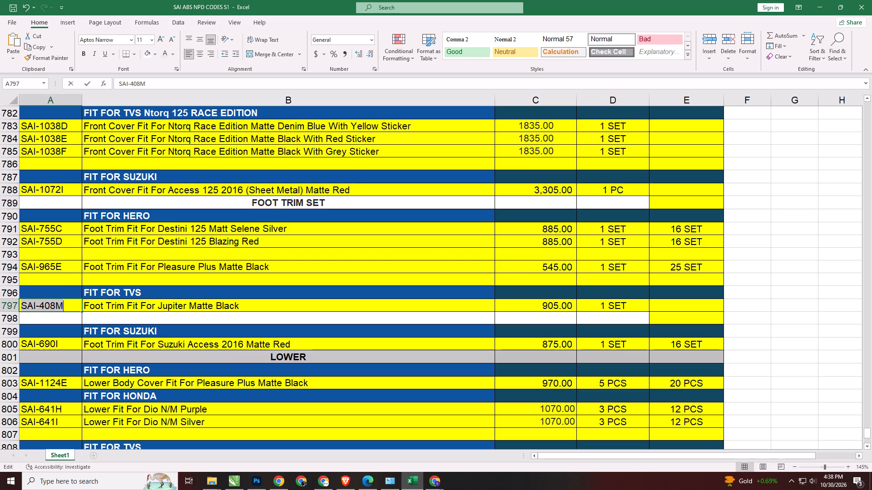
key(ctrl+c)
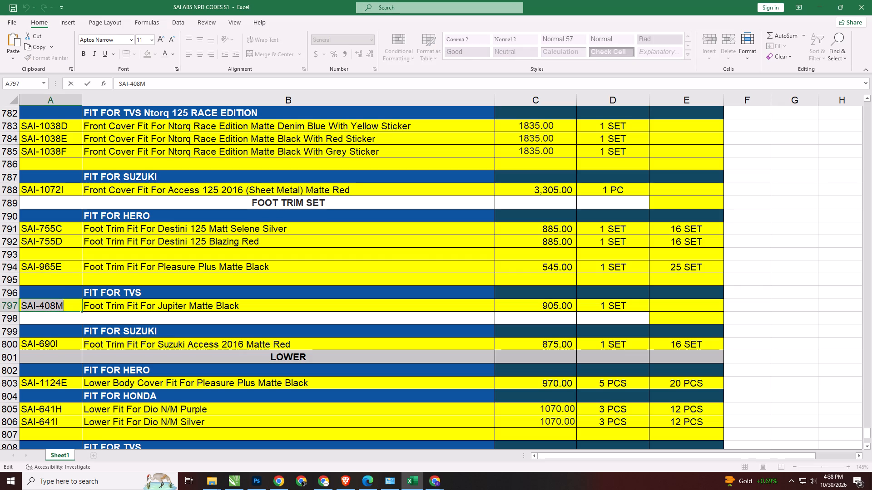
key(alt+Tab)
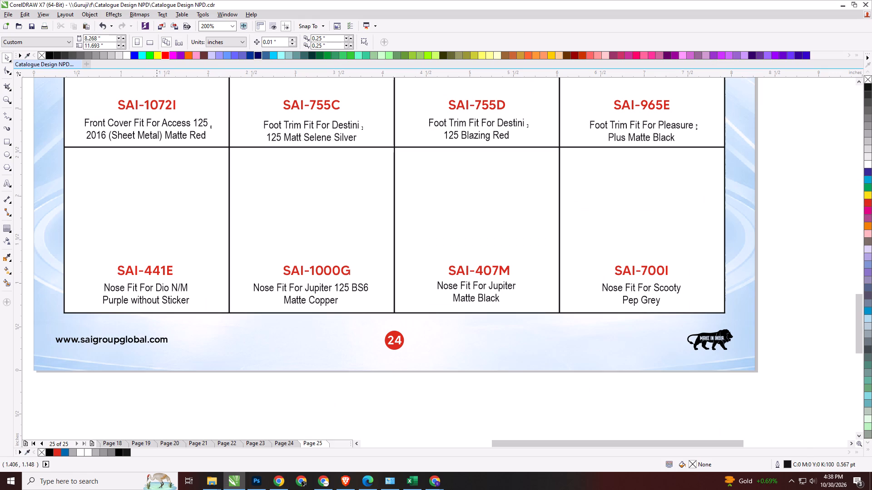
double_click(157, 269)
key(ctrl+a)
key(ctrl+v)
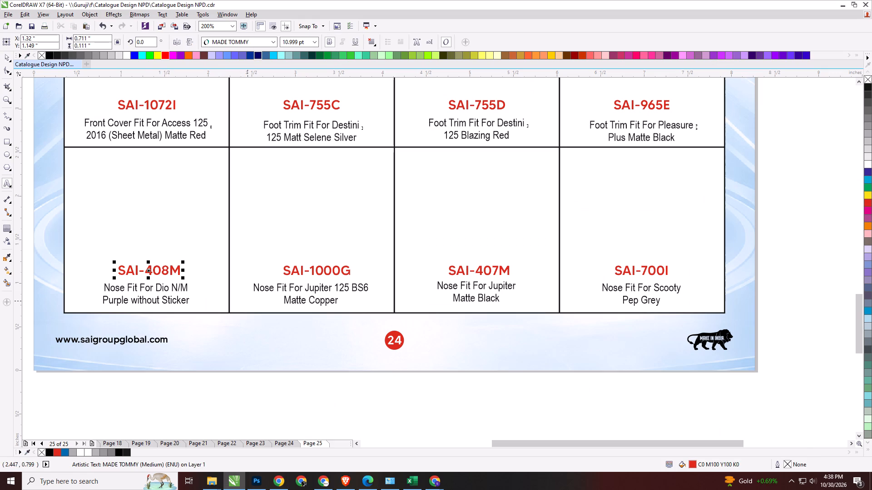
Replace the code SAI-1000G in the bottom row's second cell with SAI-690I, copied from the Excel list.
click(326, 270)
key(ctrl+a)
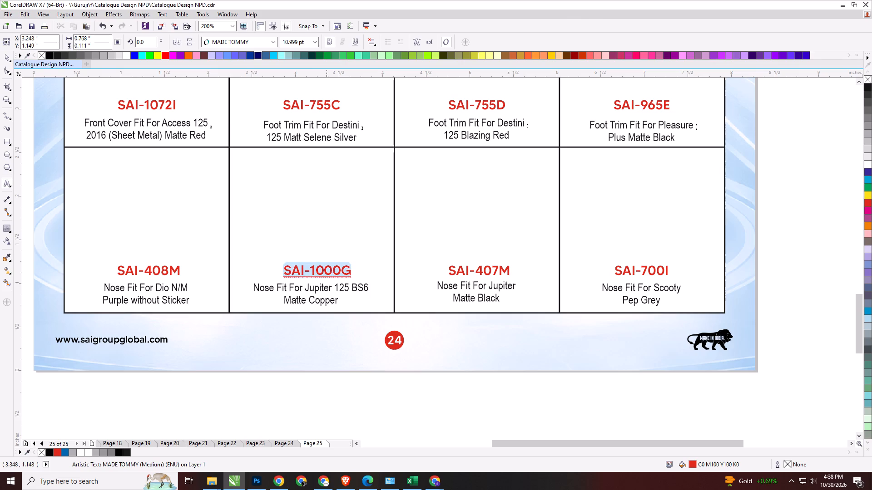
key(alt+Tab)
double_click(63, 343)
key(ctrl+a)
key(ctrl+c)
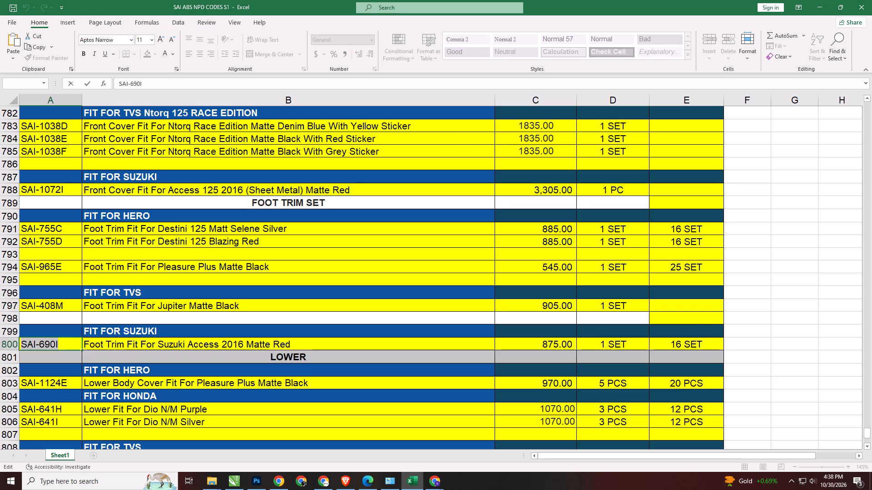
key(alt+Tab)
key(ctrl+v)
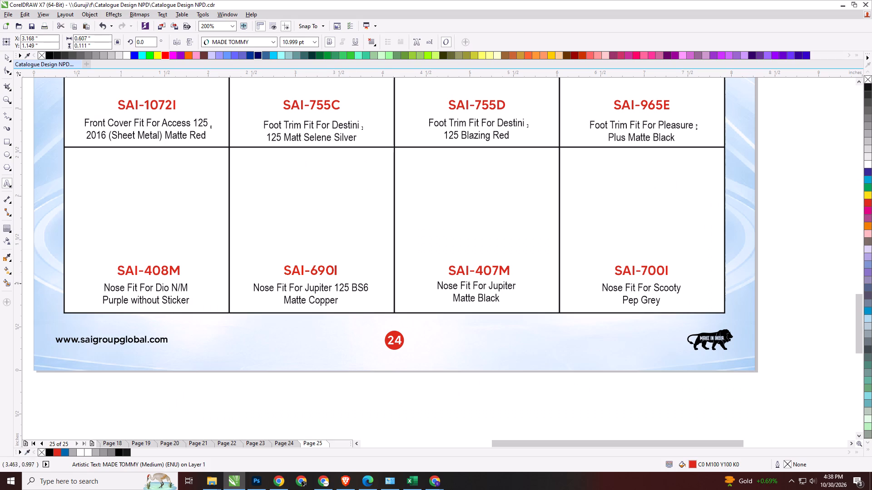
Replace the description under SAI-690I with Excel's "Foot Trim Fit For Suzuki Access 2016 Matte Red", breaking the line before "Access".
click(331, 291)
key(ctrl+a)
key(alt+Tab)
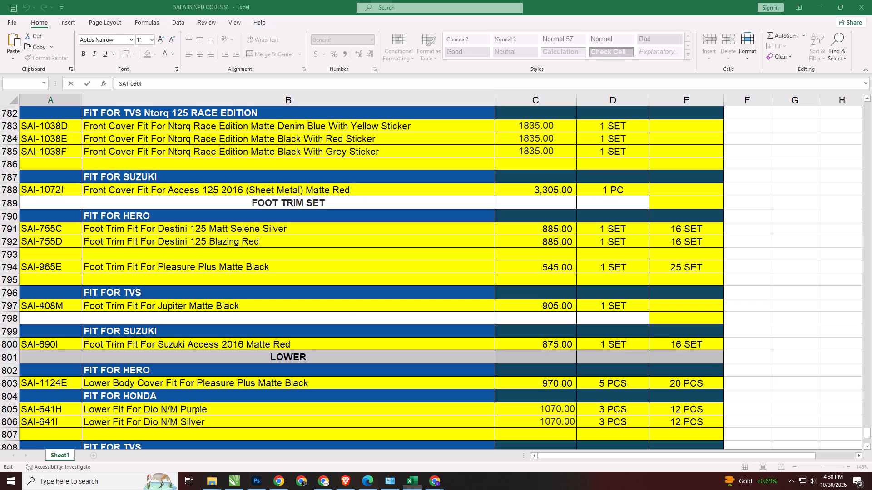
double_click(125, 347)
key(ctrl+a)
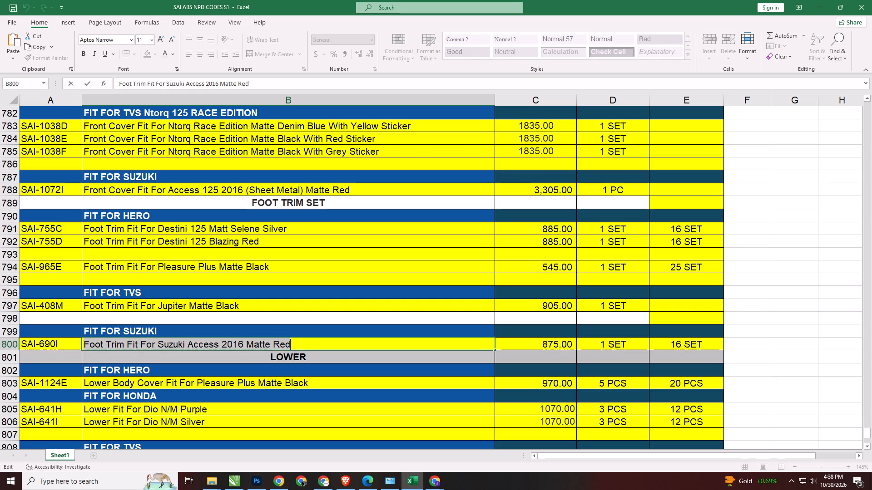
key(ctrl+c)
key(alt+Tab)
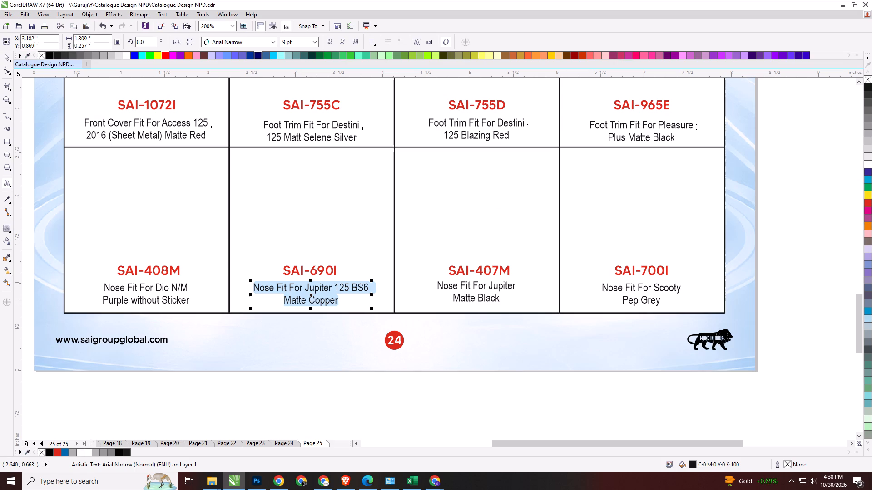
key(ctrl+v)
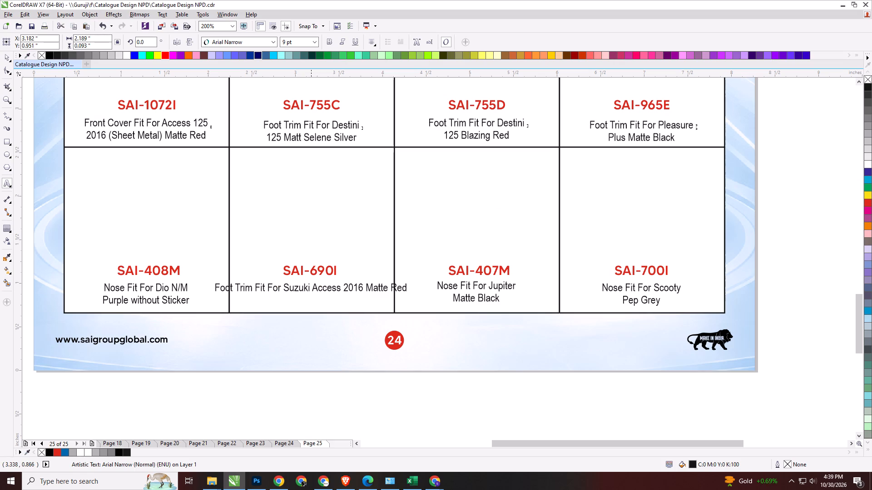
click(311, 291)
key(Right)
key(Return)
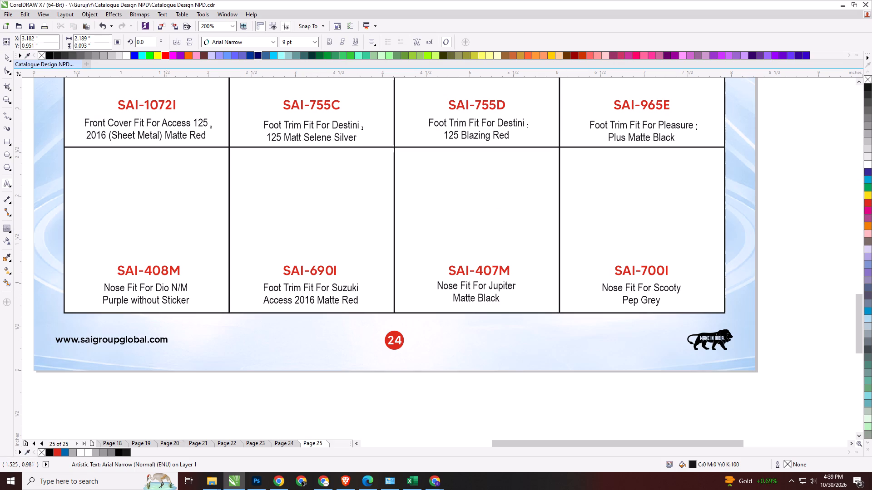
Replace the description under SAI-408M with Excel's "Foot Trim Fit For Jupiter Matte Black", breaking the line before "Matte".
click(167, 289)
key(ctrl+a)
key(alt+Tab)
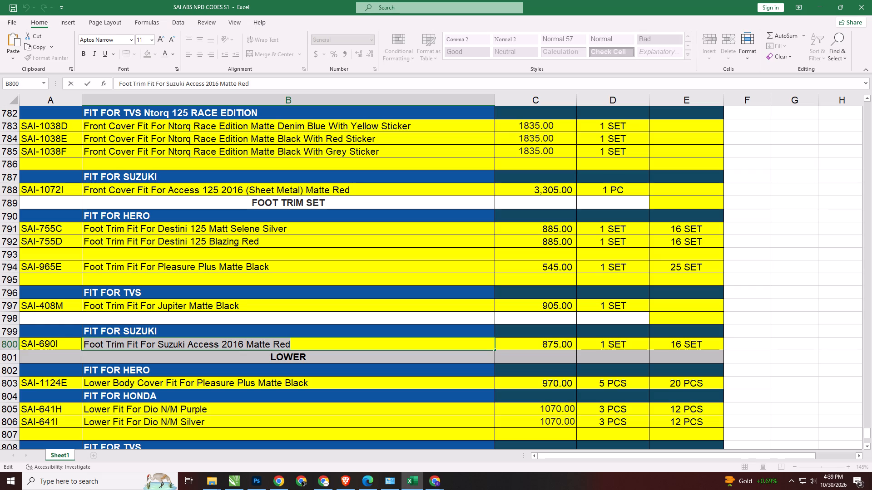
double_click(151, 306)
key(ctrl+a)
key(ctrl+c)
key(alt+Tab)
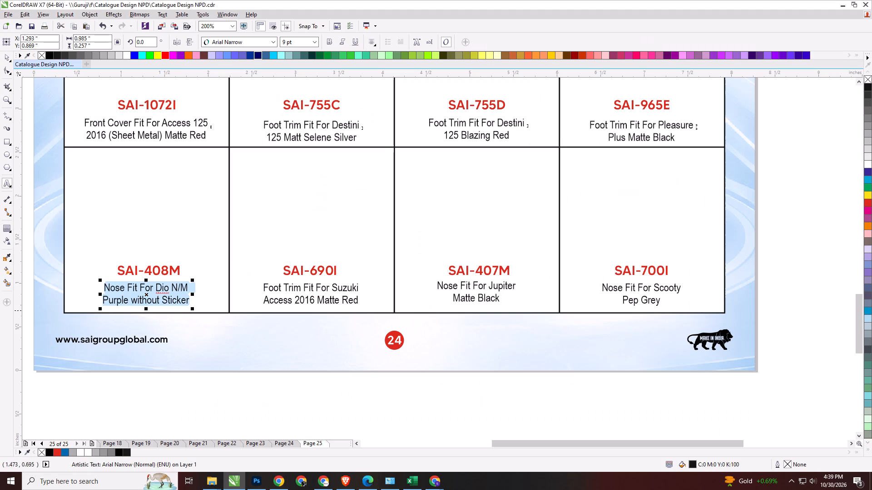
key(ctrl+v)
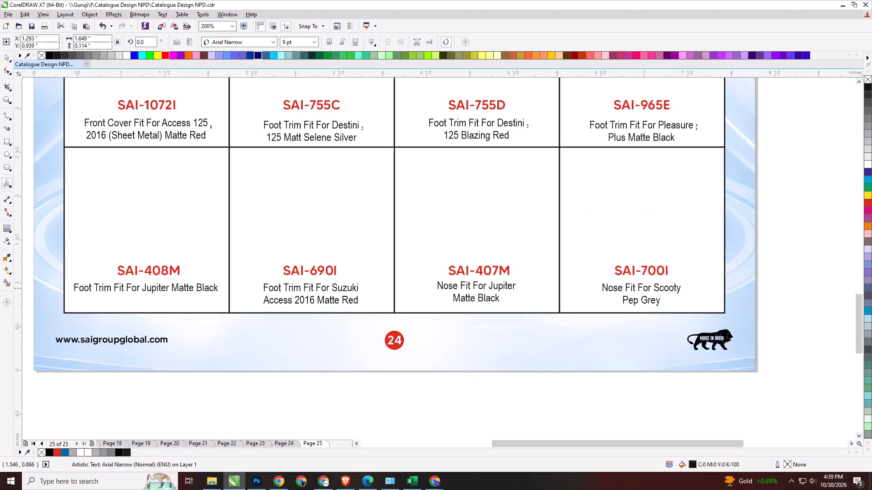
click(172, 289)
key(Return)
click(6, 59)
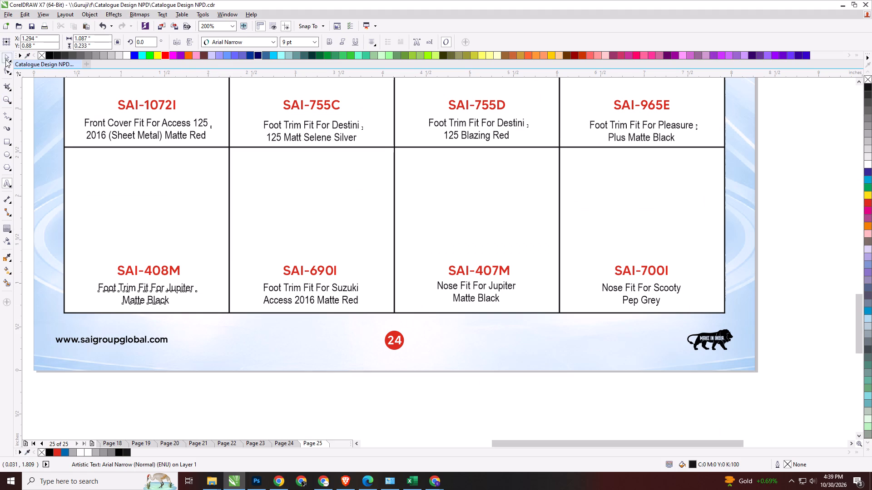
Bottom-align the two descriptions under SAI-408M and SAI-690I with each other, and likewise the two codes.
drag(30, 275, 395, 335)
key(b)
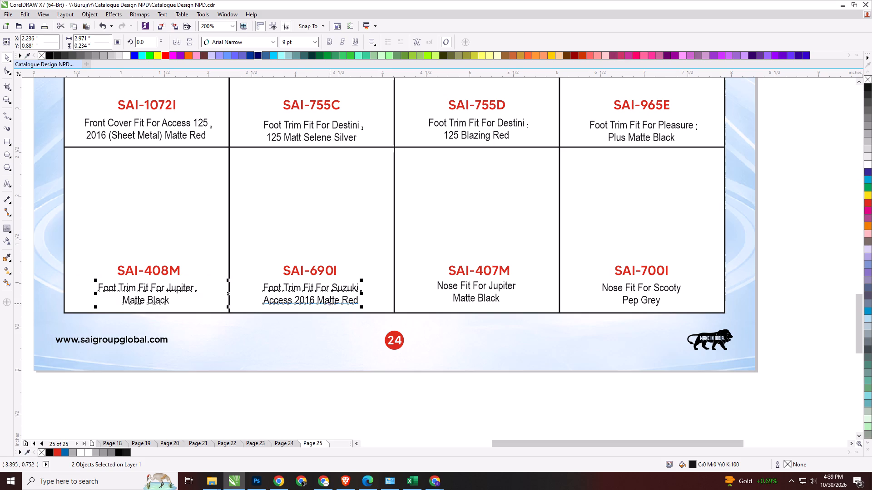
drag(28, 225, 366, 285)
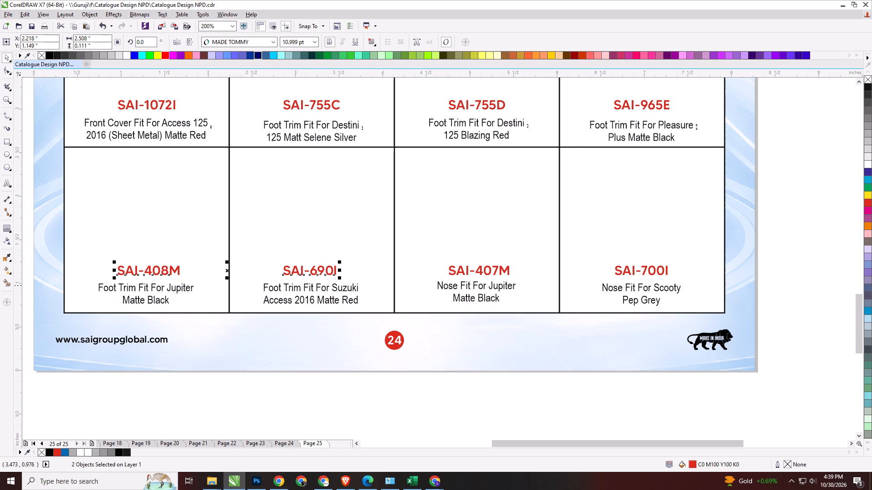
key(b)
click(309, 391)
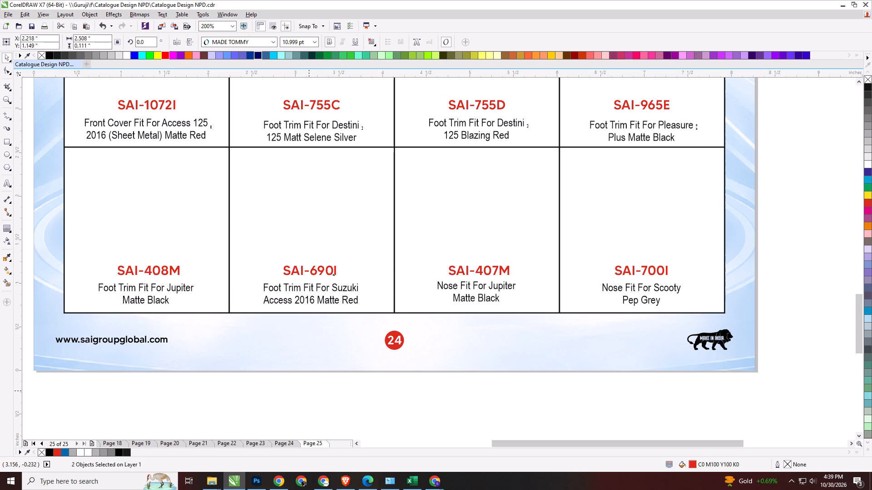
Centre the code SAI-408M and its description horizontally in their grid cell.
drag(25, 208, 212, 316)
shift+click(208, 248)
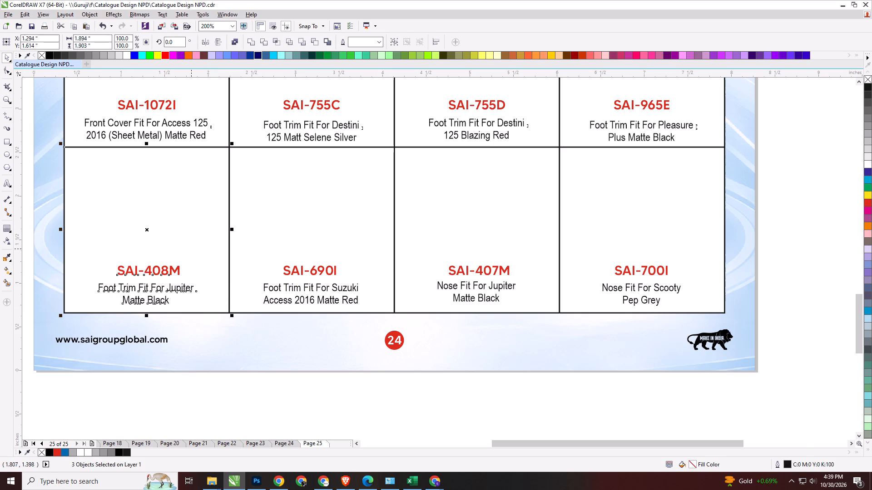
key(c)
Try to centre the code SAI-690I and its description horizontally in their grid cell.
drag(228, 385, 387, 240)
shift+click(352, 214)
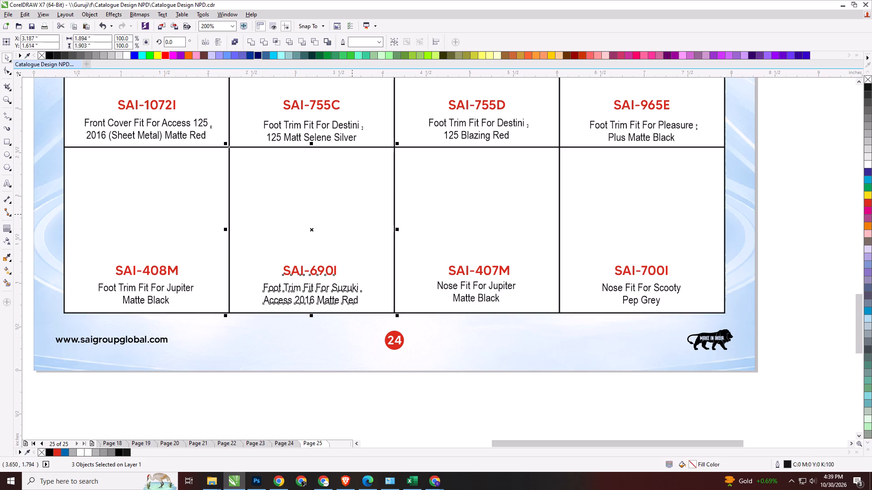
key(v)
Copy the code SAI-690I again from the Excel list.
click(472, 389)
key(alt+Tab)
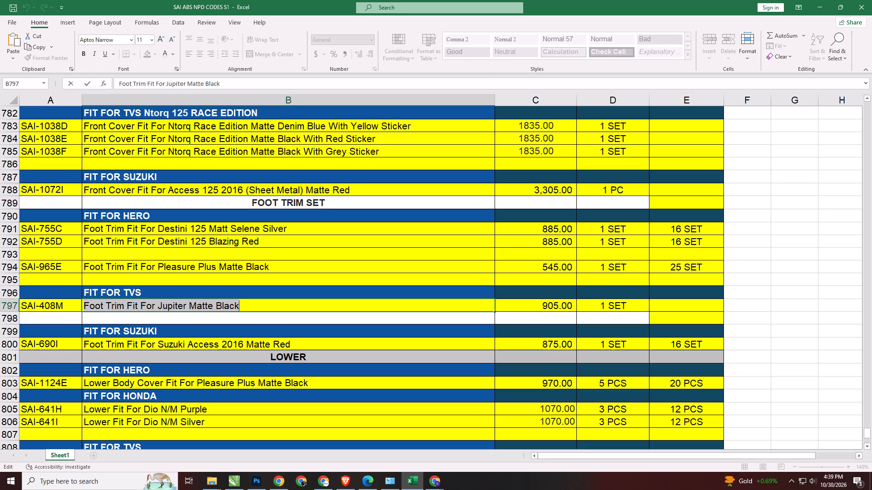
double_click(63, 345)
key(ctrl+a)
key(ctrl+c)
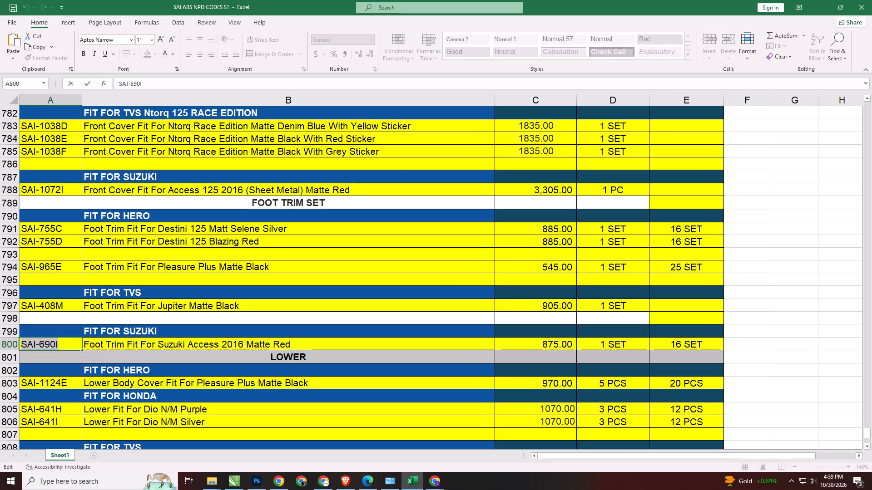
key(alt+Tab)
key(alt+Tab)
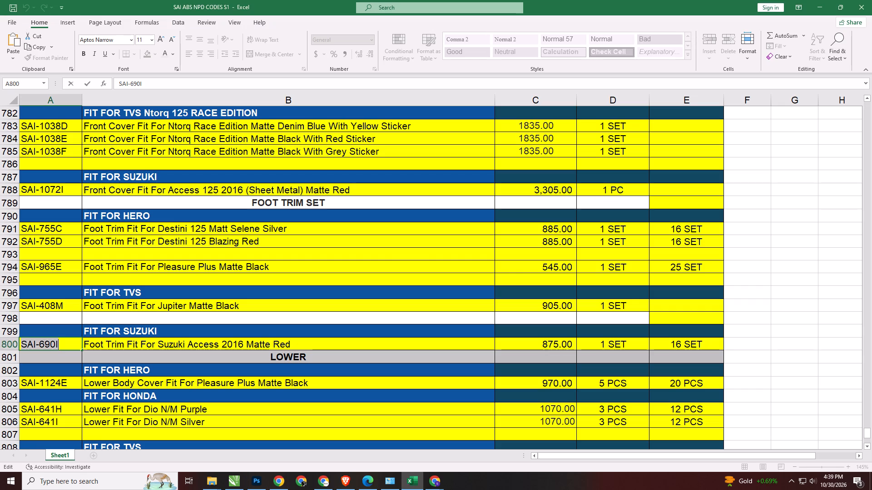
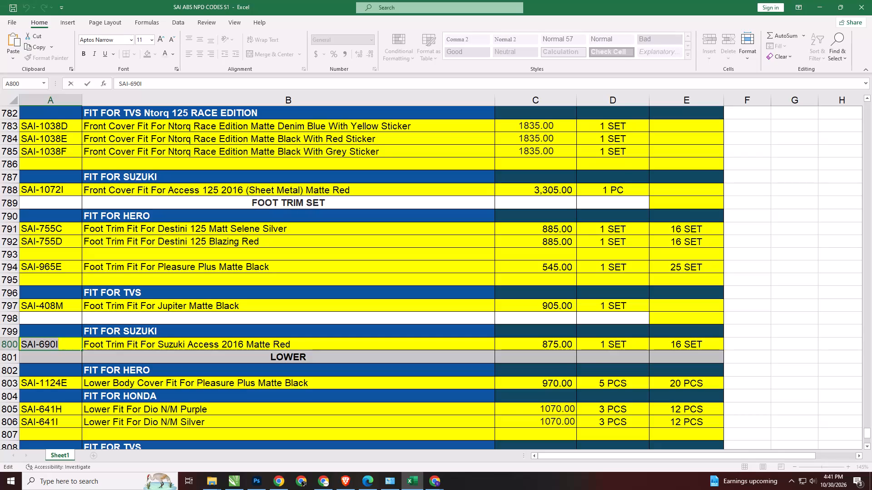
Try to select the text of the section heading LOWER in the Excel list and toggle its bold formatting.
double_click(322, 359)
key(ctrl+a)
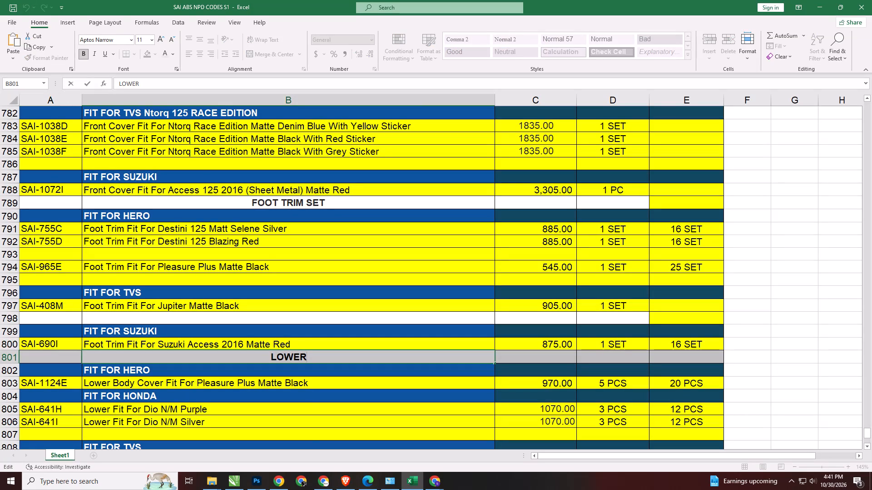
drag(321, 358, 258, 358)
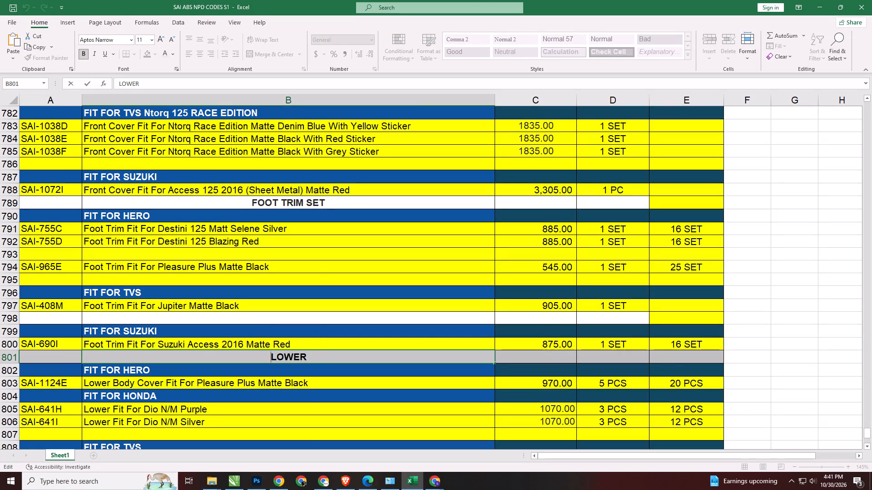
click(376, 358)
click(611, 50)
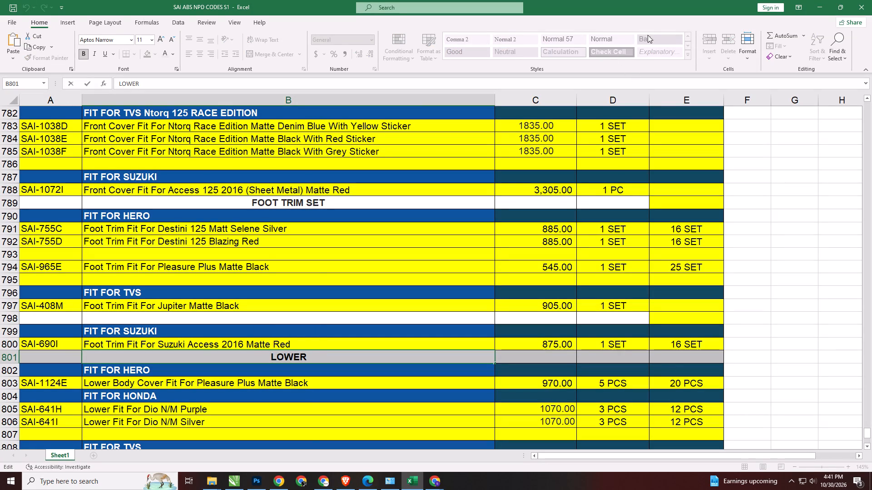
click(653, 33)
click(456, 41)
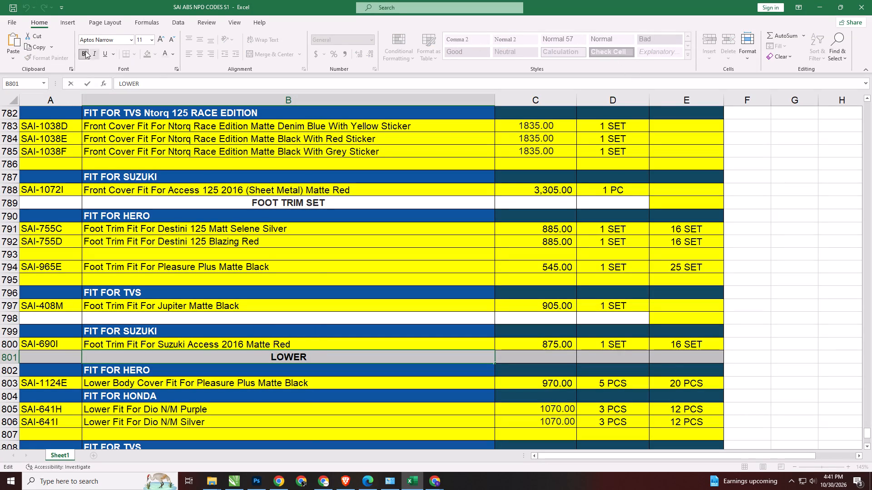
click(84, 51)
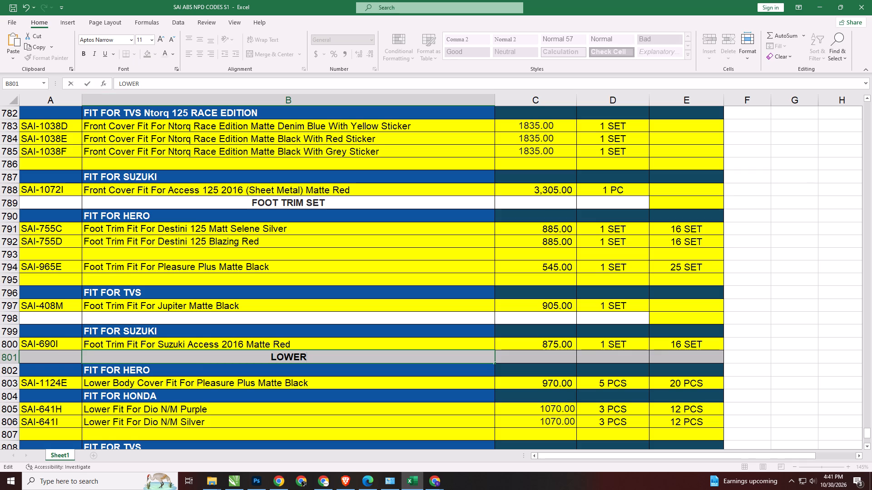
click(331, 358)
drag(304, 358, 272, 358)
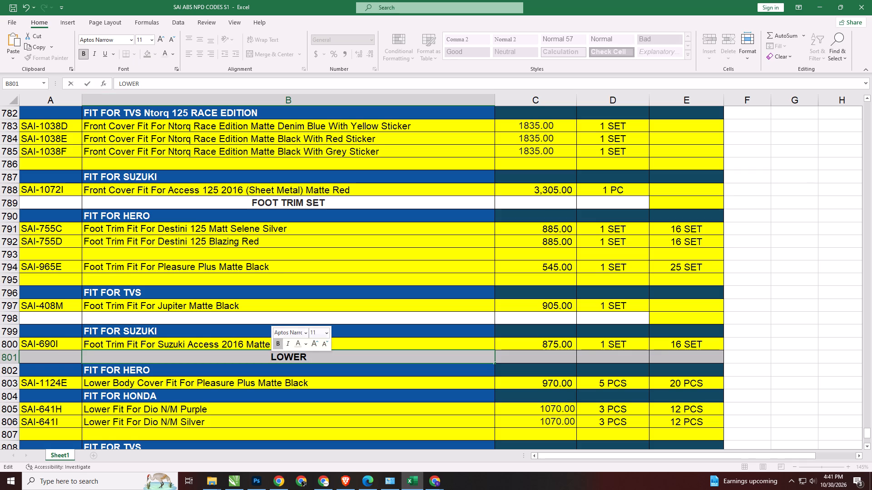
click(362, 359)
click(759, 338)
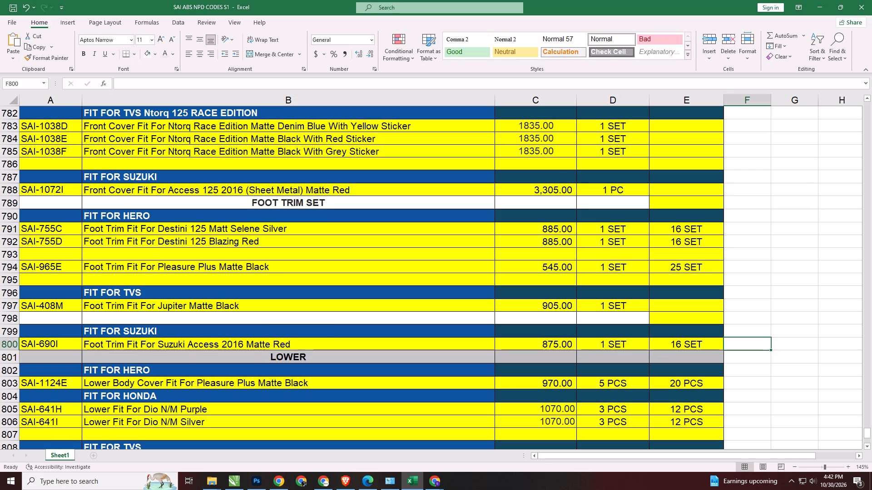
Turn off text wrapping for the LOWER heading cell.
click(476, 362)
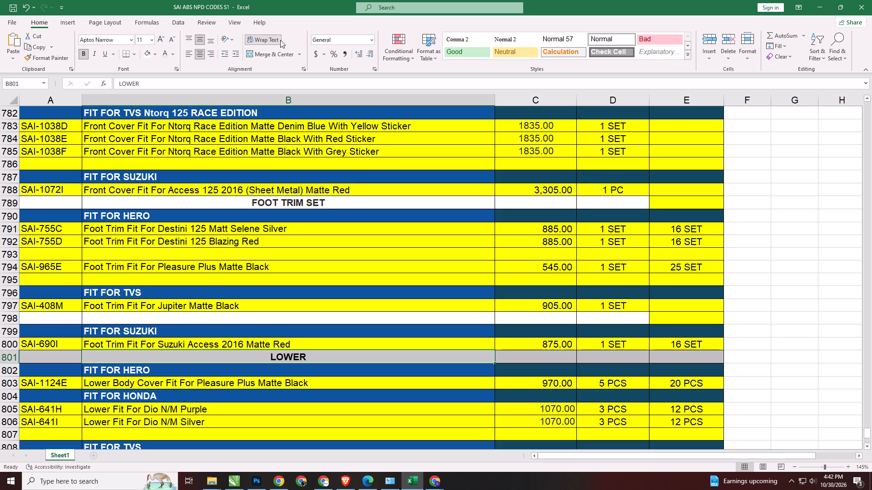
click(263, 40)
click(783, 349)
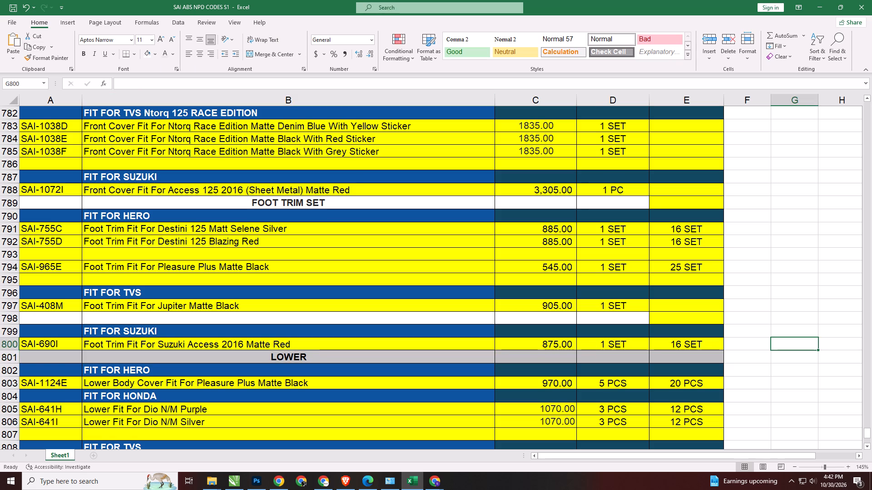
Copy the text LOWER from the section heading cell under the SAI-690I row.
click(472, 362)
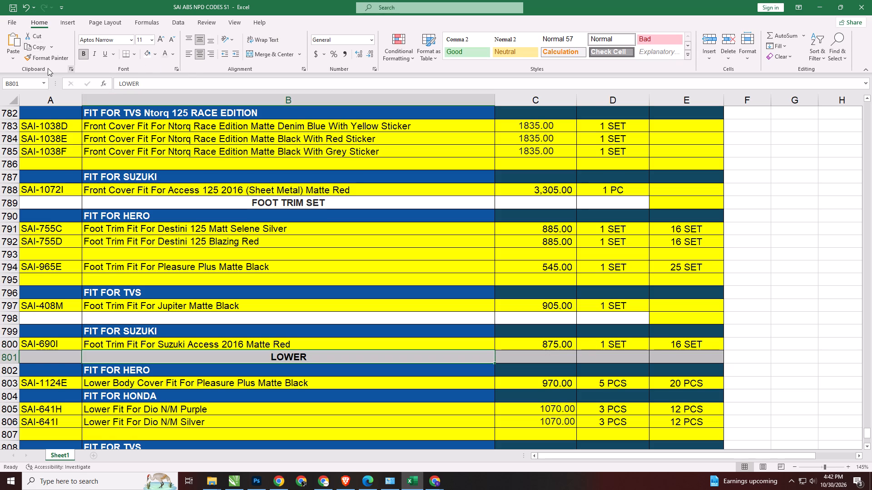
double_click(555, 347)
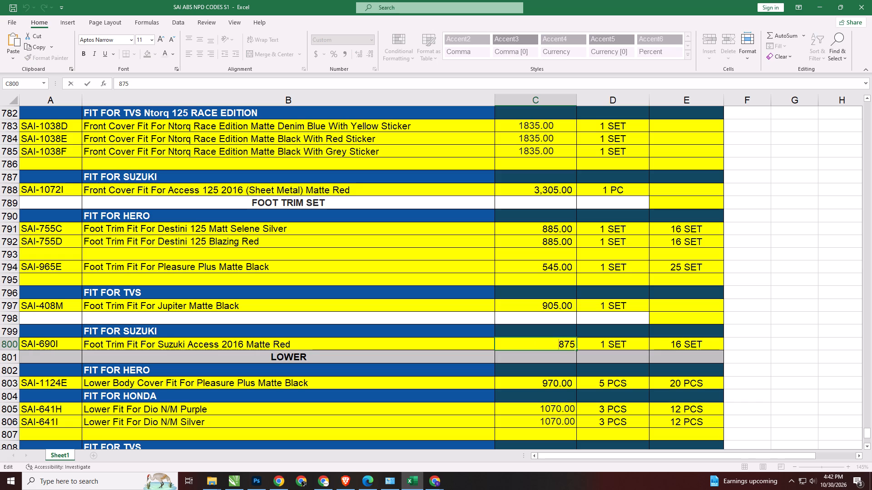
double_click(529, 359)
double_click(413, 359)
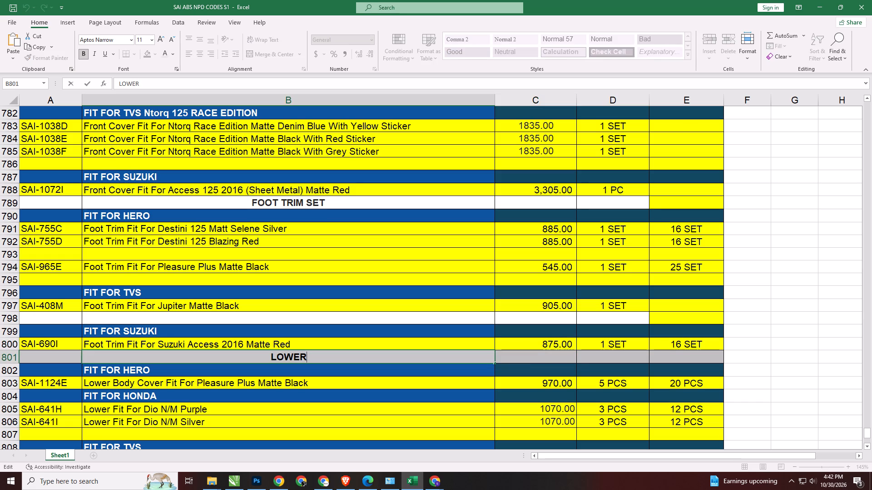
click(151, 86)
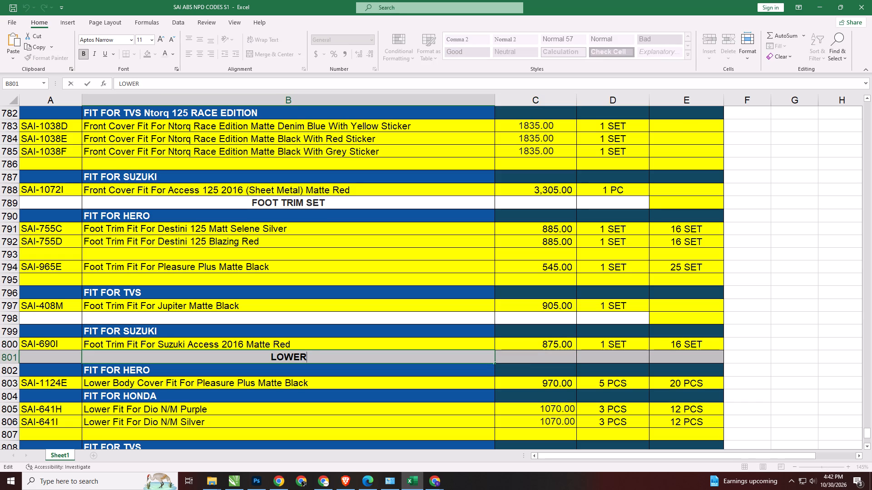
click(154, 84)
drag(154, 84, 127, 86)
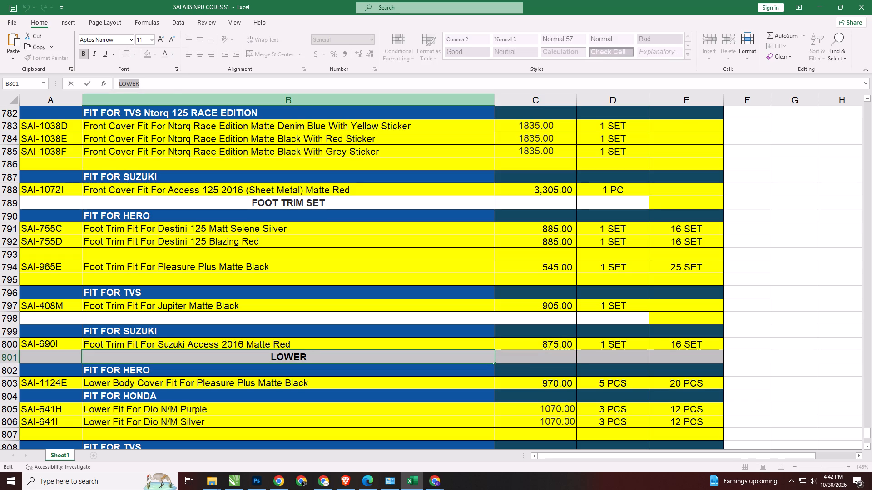
key(ctrl+c)
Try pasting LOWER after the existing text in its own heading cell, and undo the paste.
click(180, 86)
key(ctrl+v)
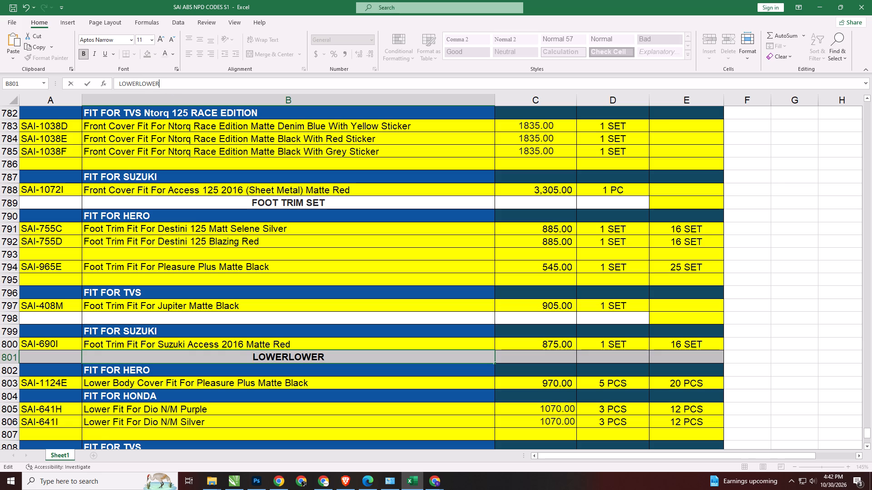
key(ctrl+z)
Switch to CorelDRAW and check page 25's grid cells against the Excel list's foot trim and lower sections.
key(alt+Tab)
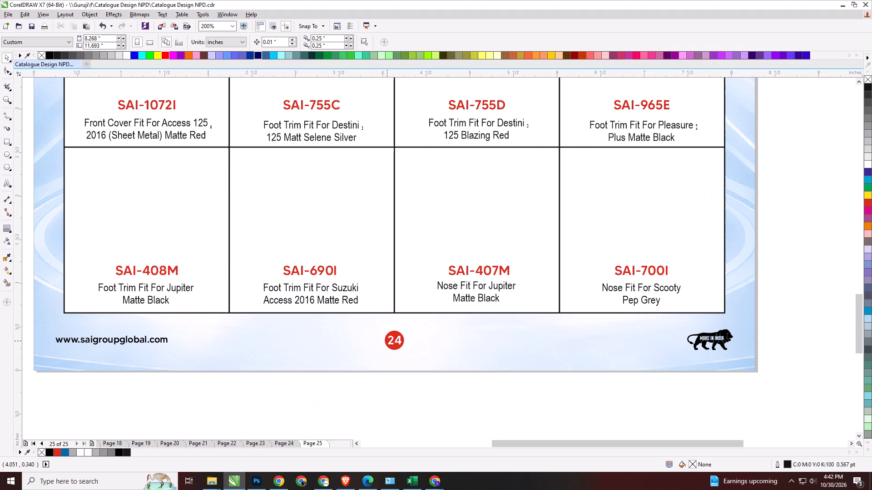
scroll(392, 374, down, 1)
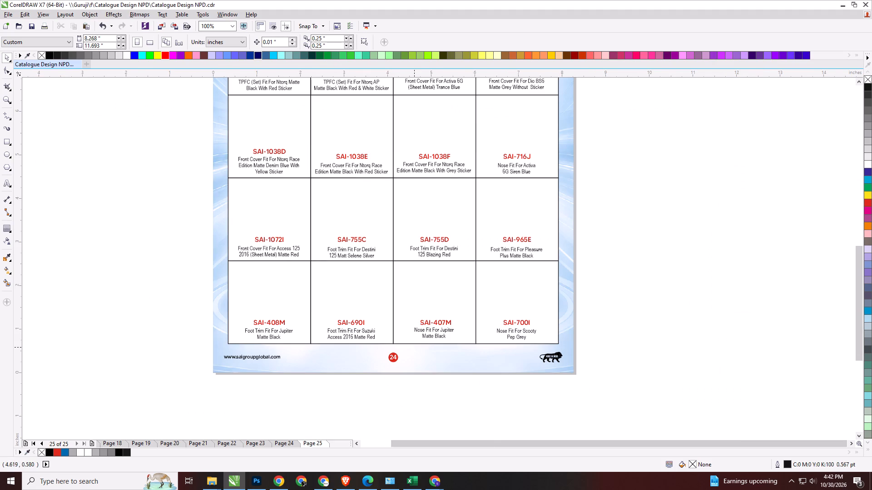
scroll(414, 347, up, 1)
key(alt+Tab)
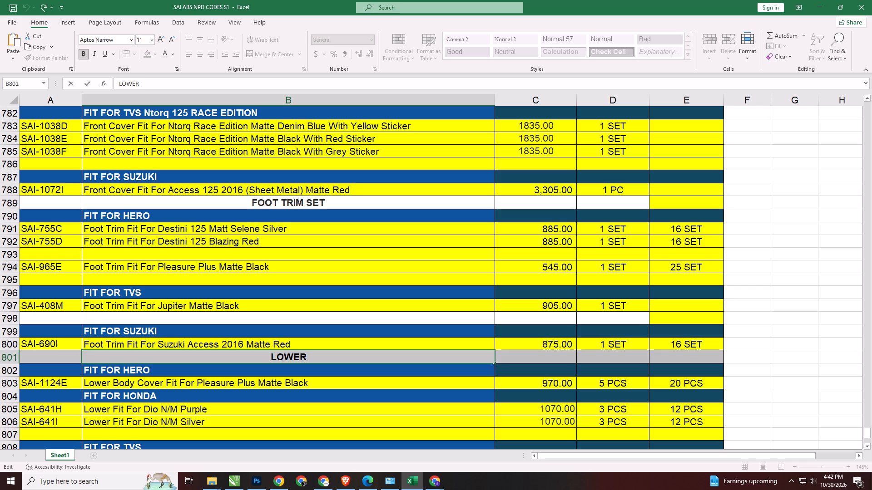
key(alt+Tab)
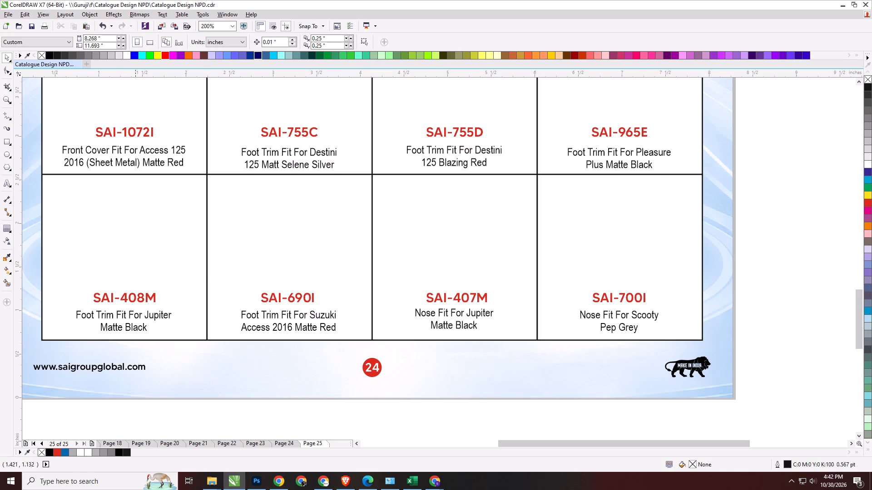
key(alt+Tab)
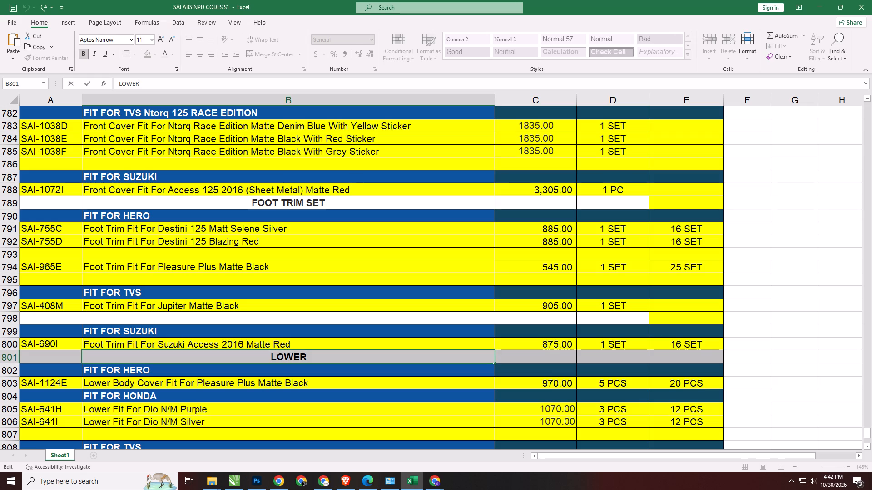
key(alt+Tab)
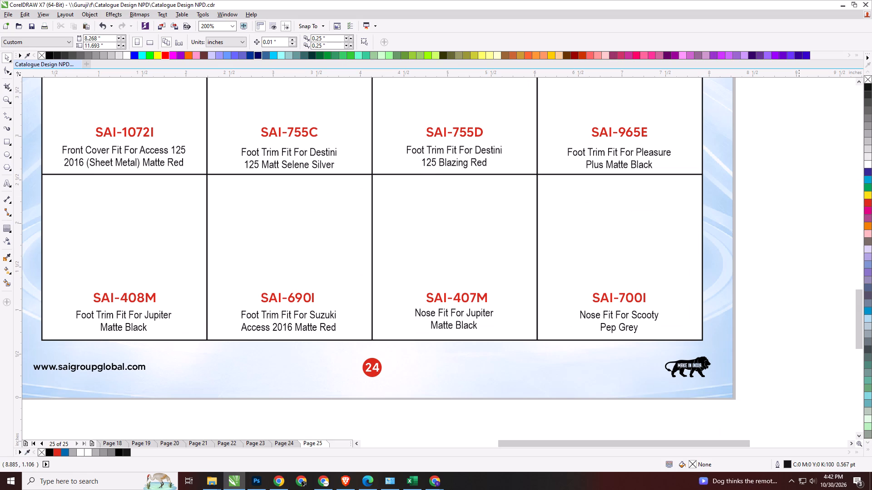
drag(858, 300, 856, 260)
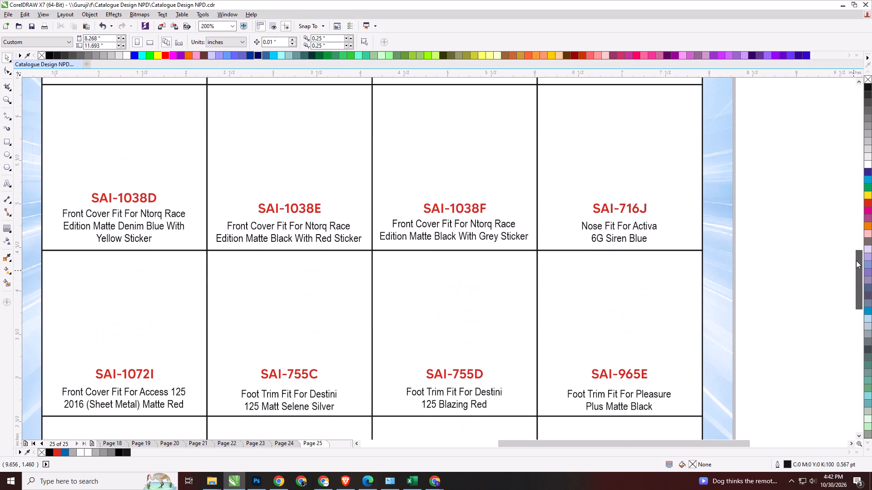
drag(856, 260, 844, 240)
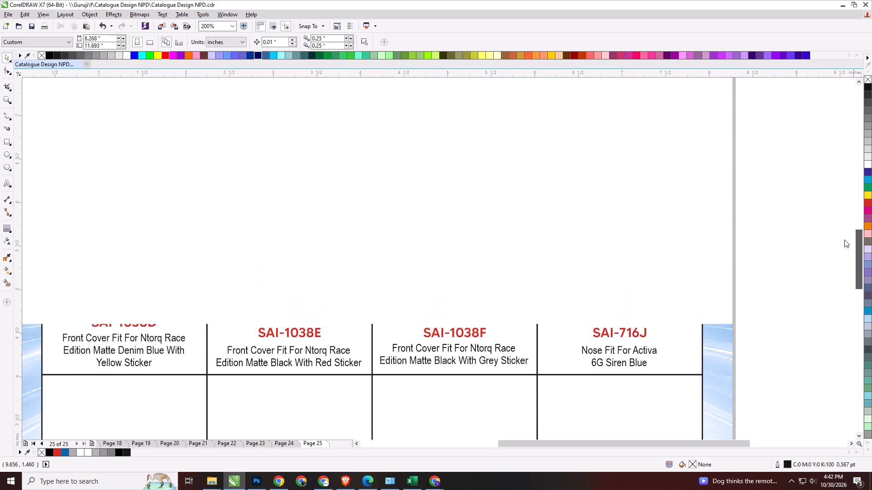
drag(844, 240, 838, 272)
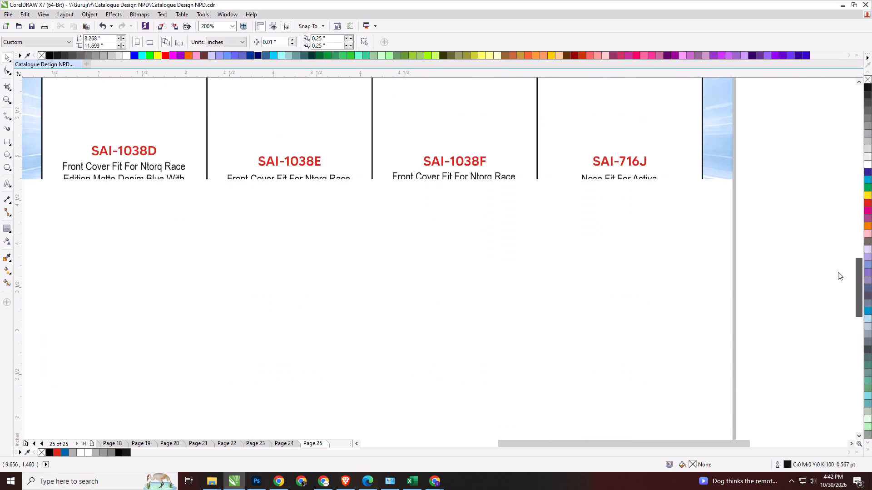
drag(838, 272, 838, 274)
scroll(432, 251, down, 1)
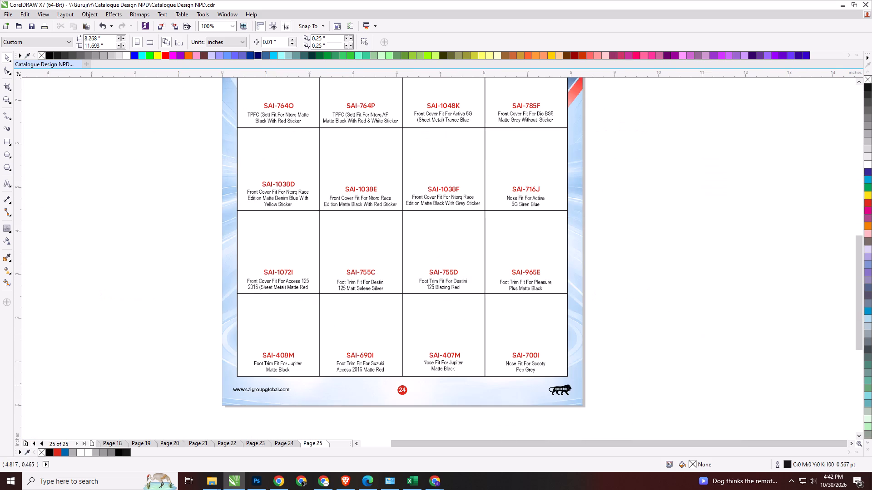
key(alt+Tab)
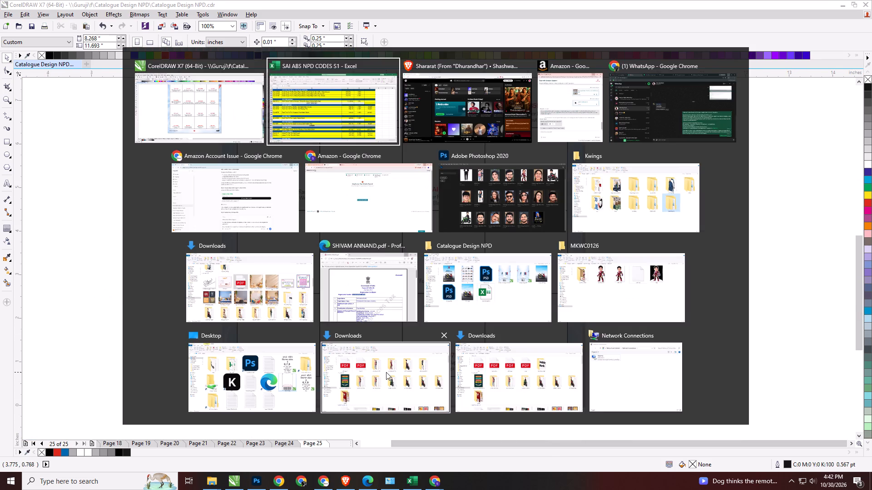
key(alt+Tab)
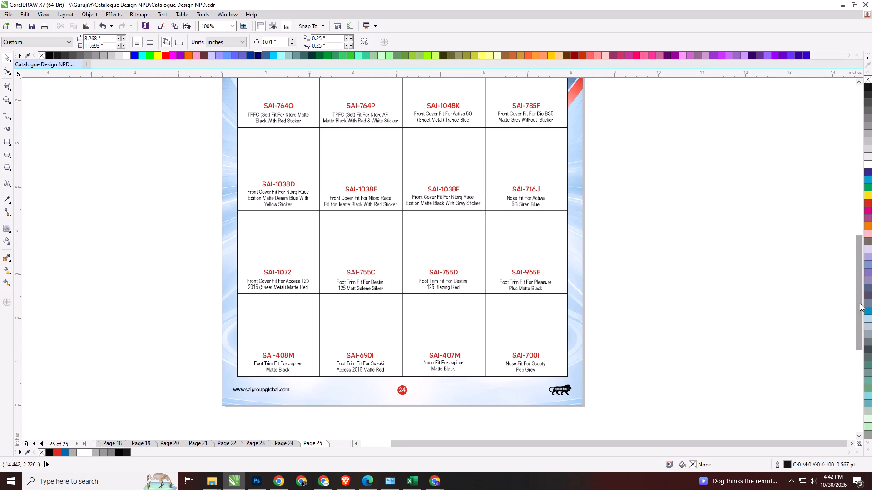
Append "/LOWER" to the end of page 25's title, placing LOWER on its own third line after "FOOT TRIM SET/".
drag(860, 303, 851, 232)
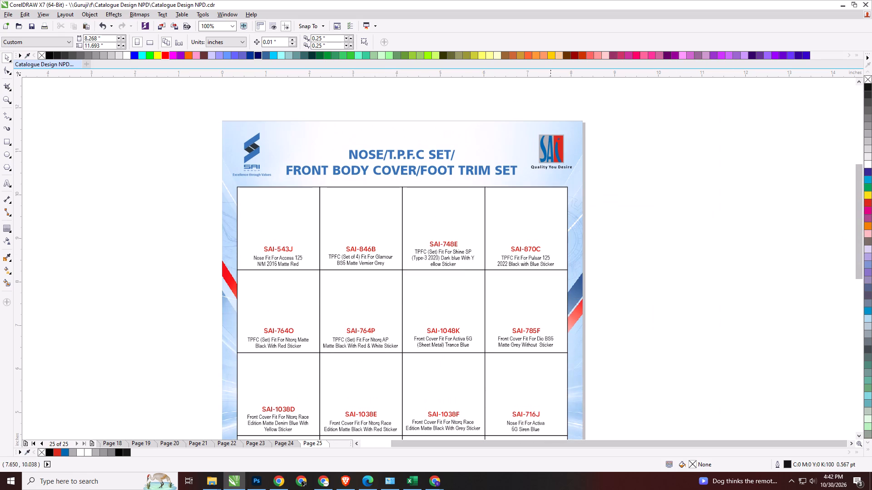
double_click(516, 168)
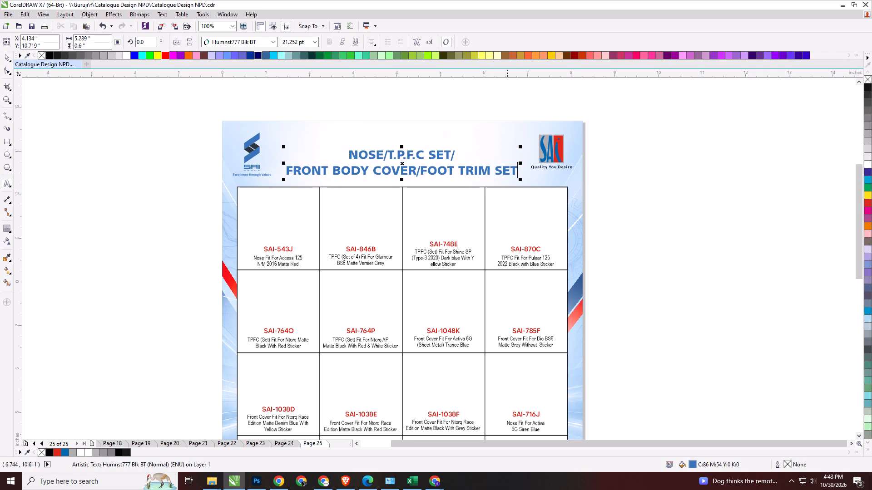
key(ctrl+v)
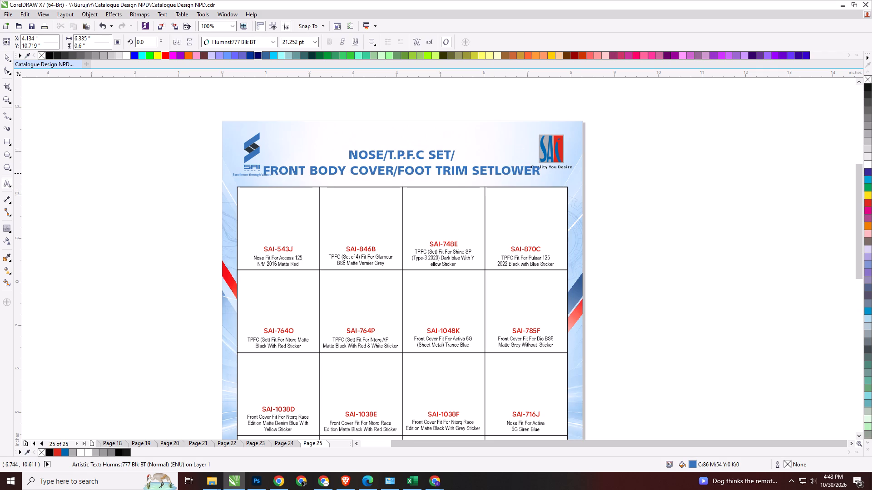
click(495, 173)
key(slash)
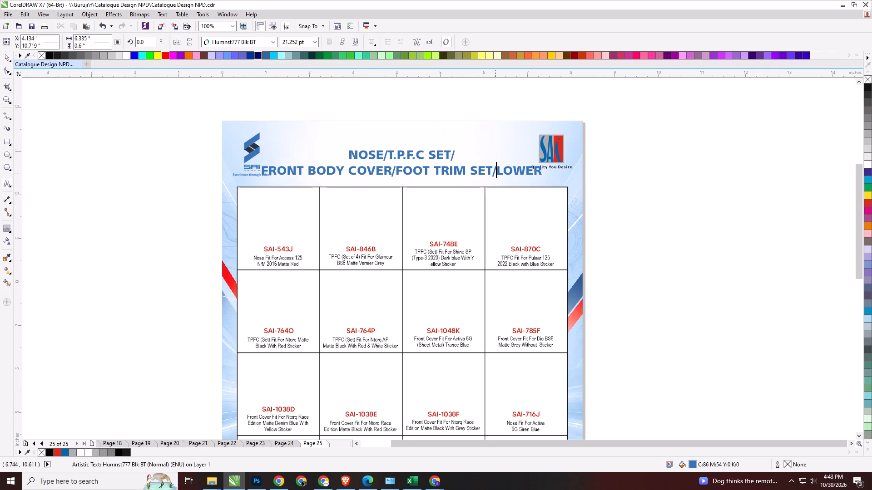
key(Return)
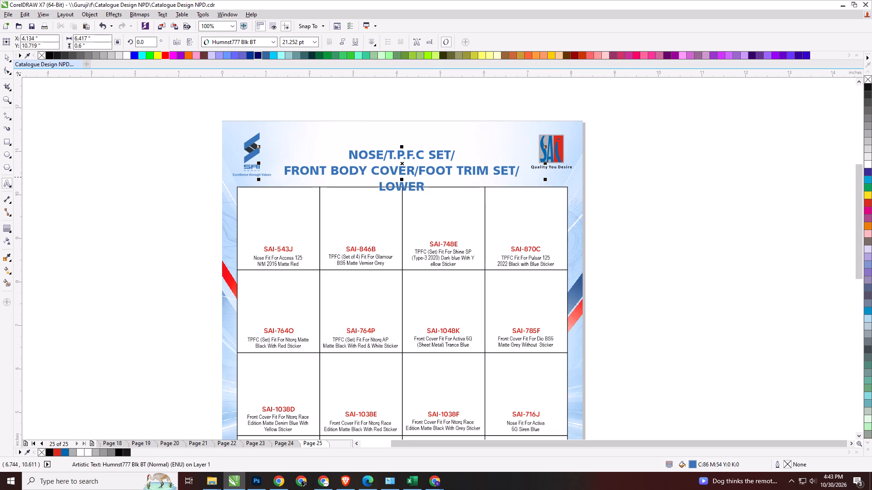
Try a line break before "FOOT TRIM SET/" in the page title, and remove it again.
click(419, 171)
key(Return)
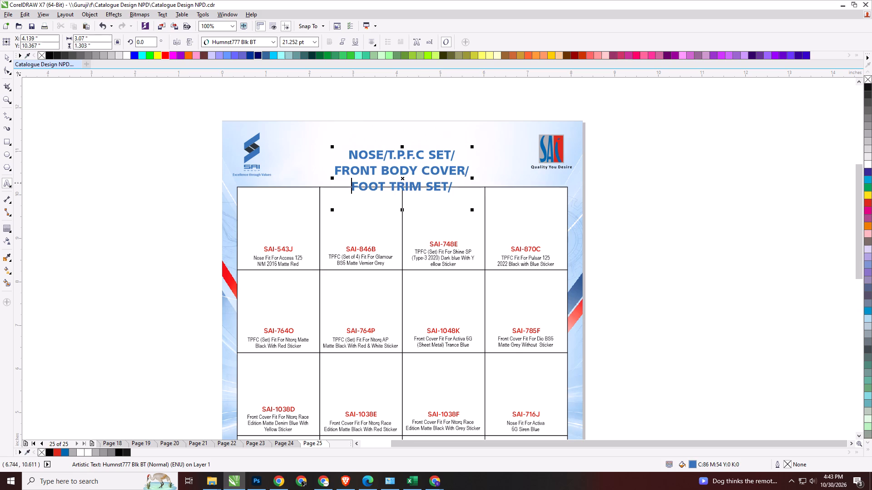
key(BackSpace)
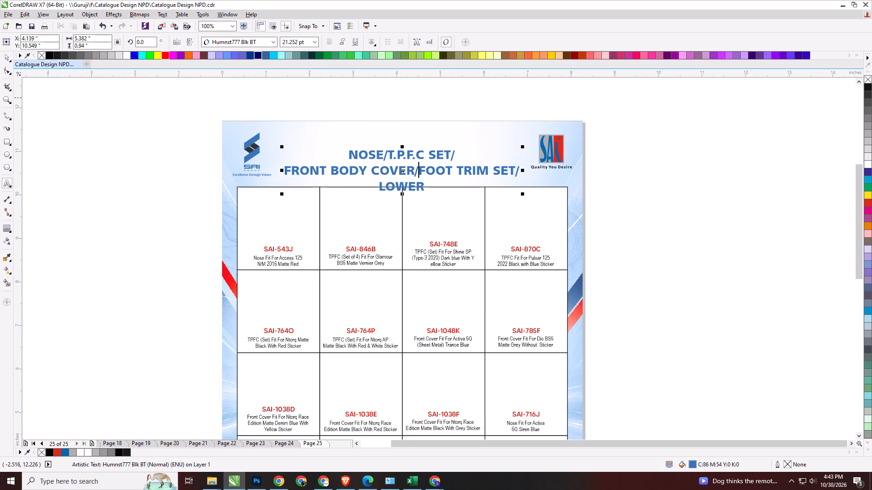
Move the page title up and reflow it into two lines: "NOSE/T.P.F.C SET/FRONT BODY COVER/" and "FOOT TRIM SET/LOWER".
click(7, 59)
drag(405, 171, 405, 159)
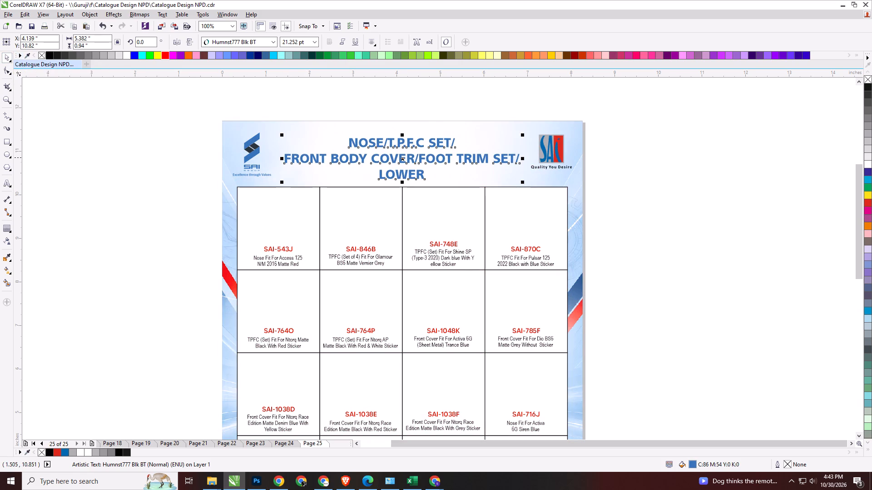
double_click(286, 157)
click(420, 162)
key(Return)
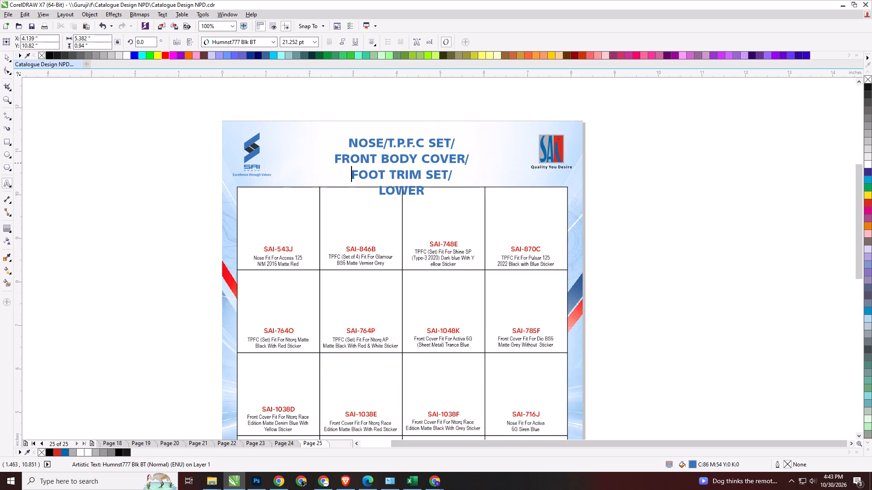
click(337, 156)
key(BackSpace)
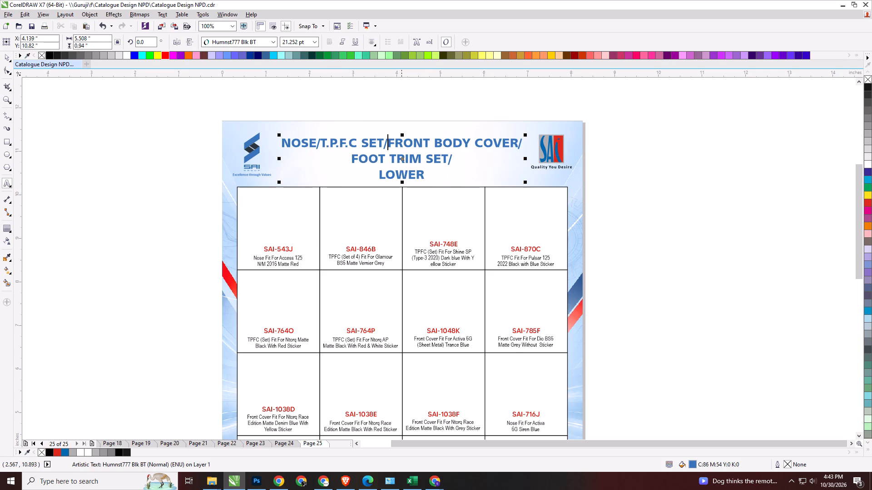
click(381, 177)
key(BackSpace)
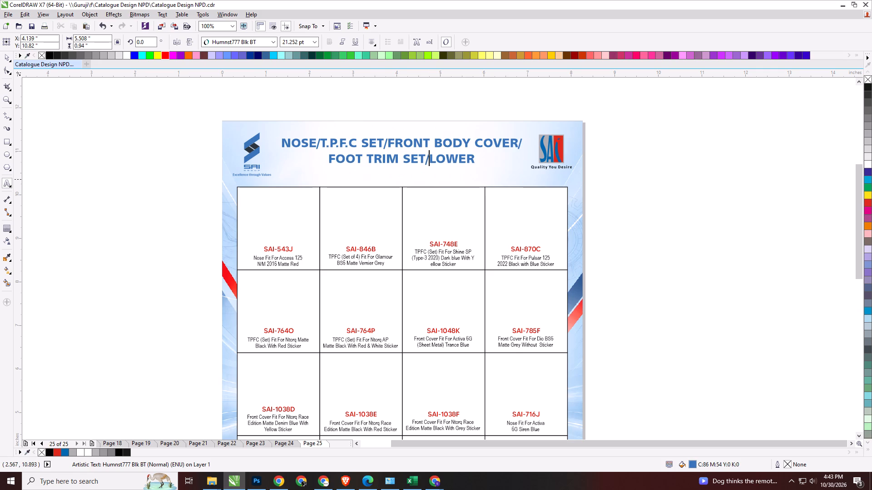
click(4, 56)
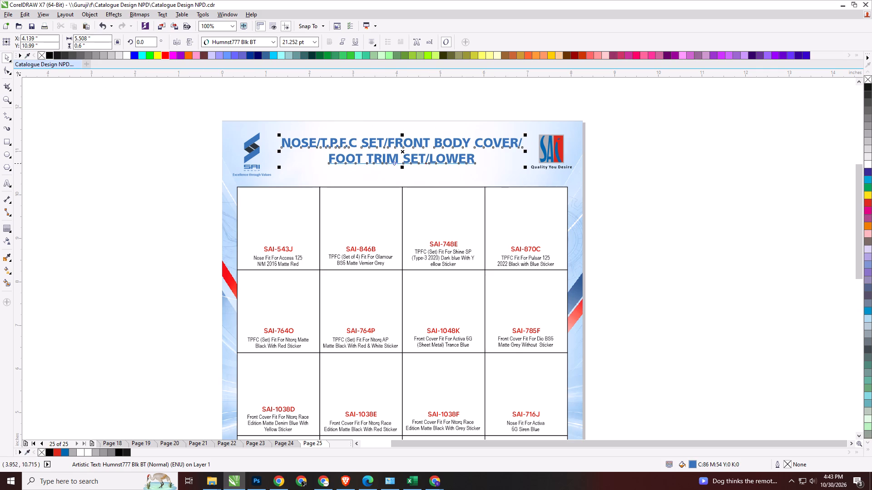
Align the page title's bottom edge with the bottom of the header logo group.
shift+click(259, 176)
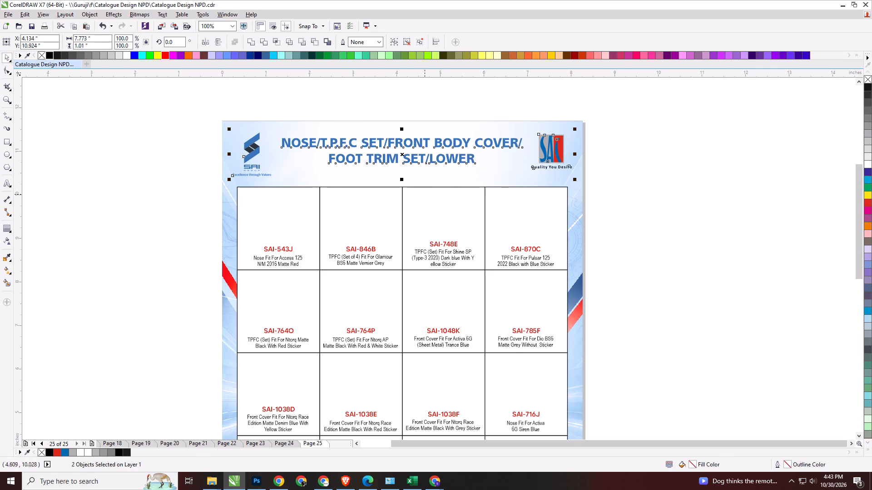
key(b)
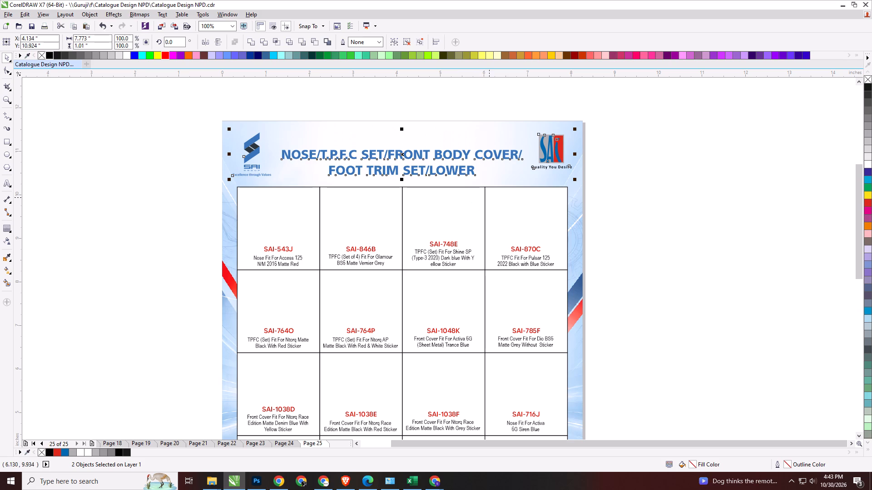
click(685, 197)
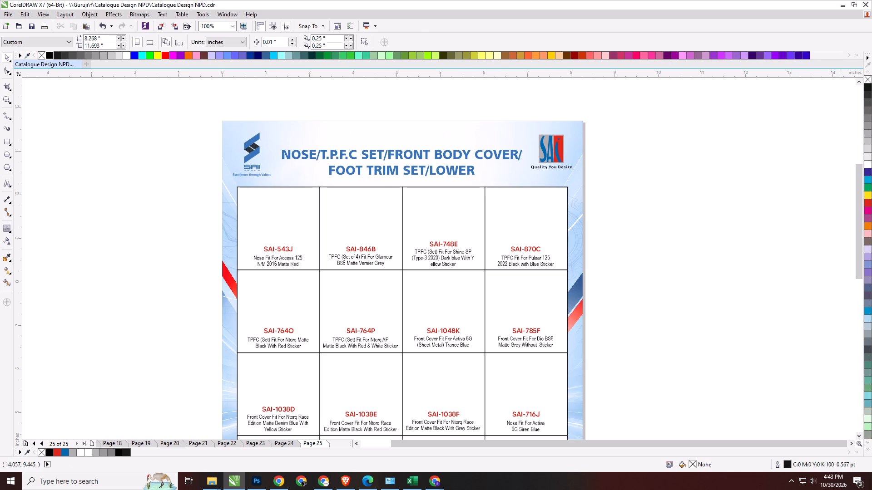
Replace the code SAI-407M in the bottom row's third cell with SAI-1124E from the Excel LOWER section.
drag(858, 207, 845, 304)
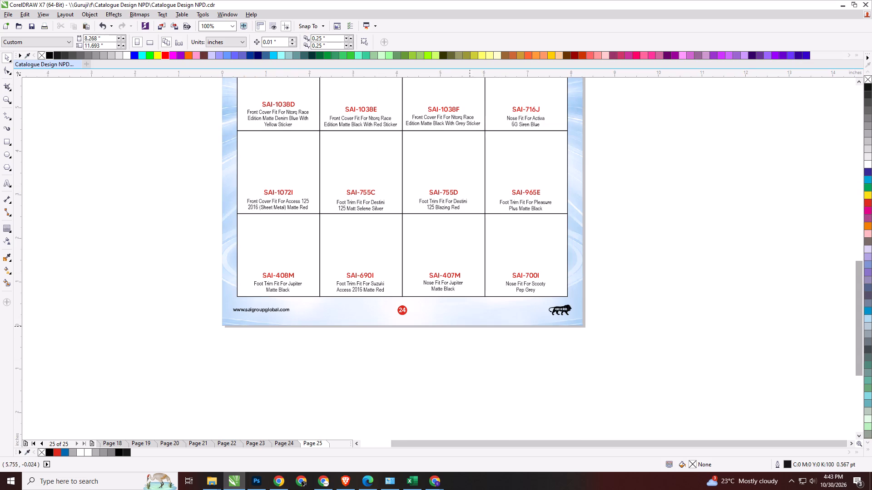
scroll(437, 284, up, 1)
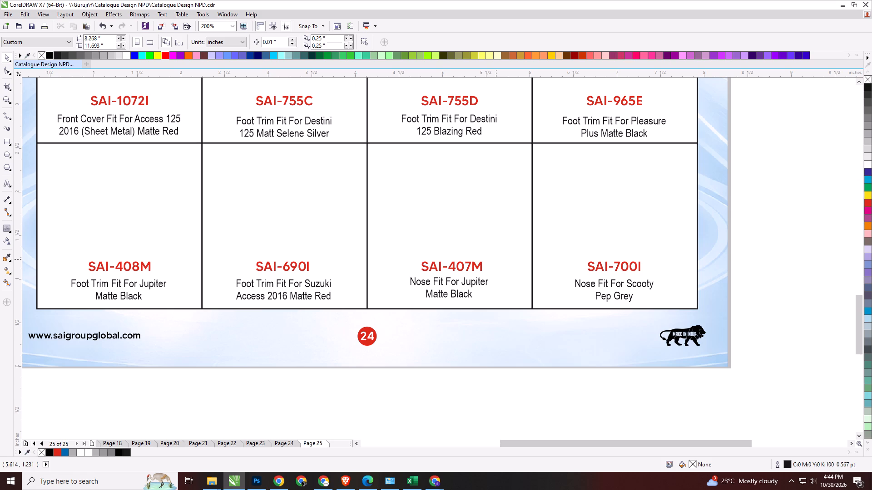
double_click(468, 267)
key(ctrl+a)
key(alt+Tab)
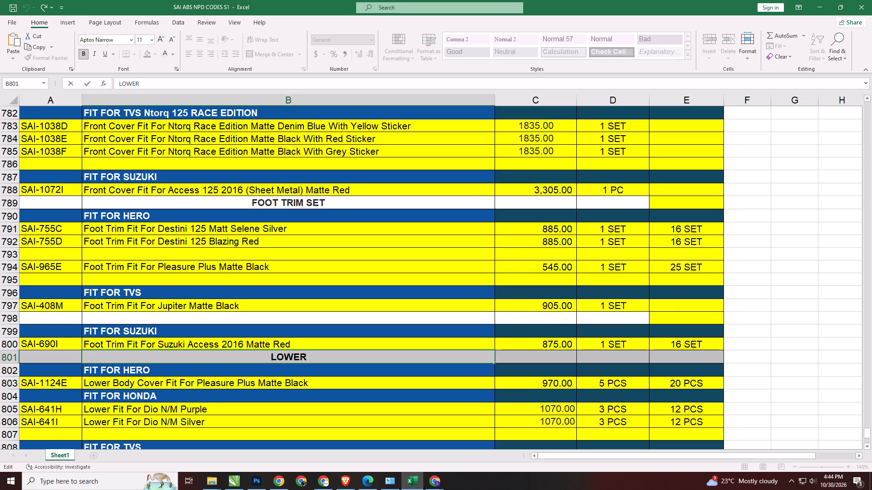
scroll(72, 383, down, 4)
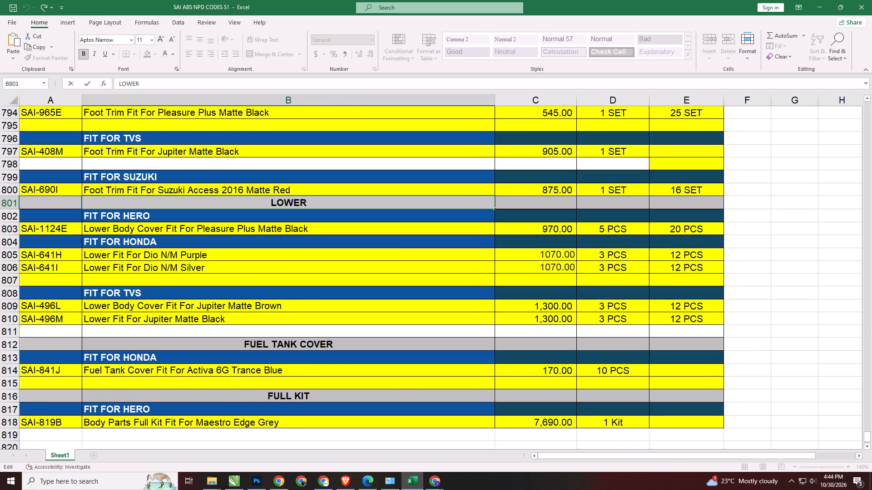
double_click(64, 230)
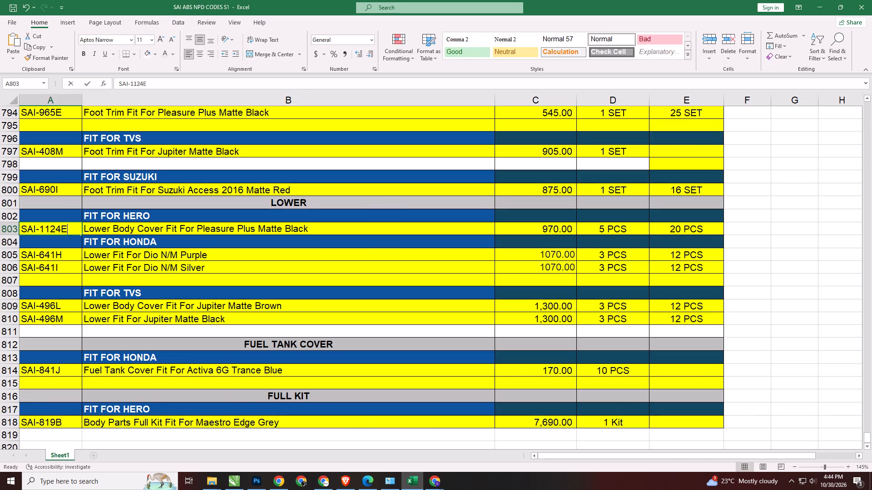
key(ctrl+a)
key(ctrl+c)
key(alt+Tab)
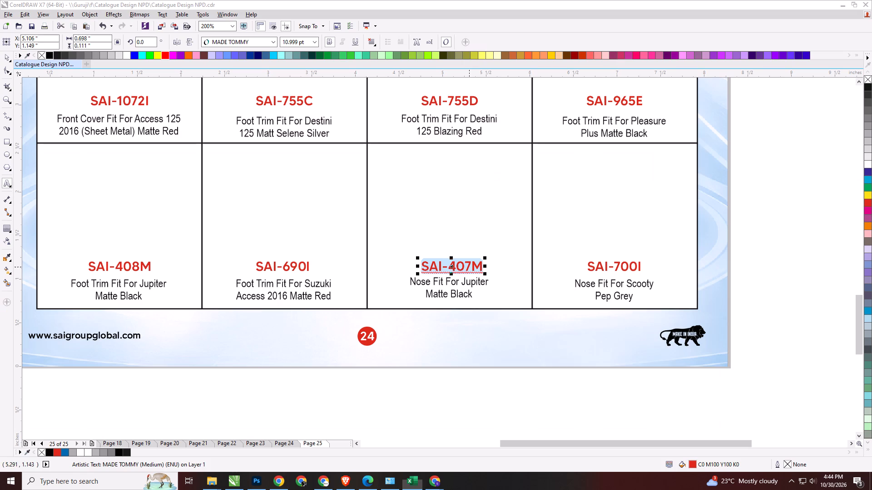
key(ctrl+v)
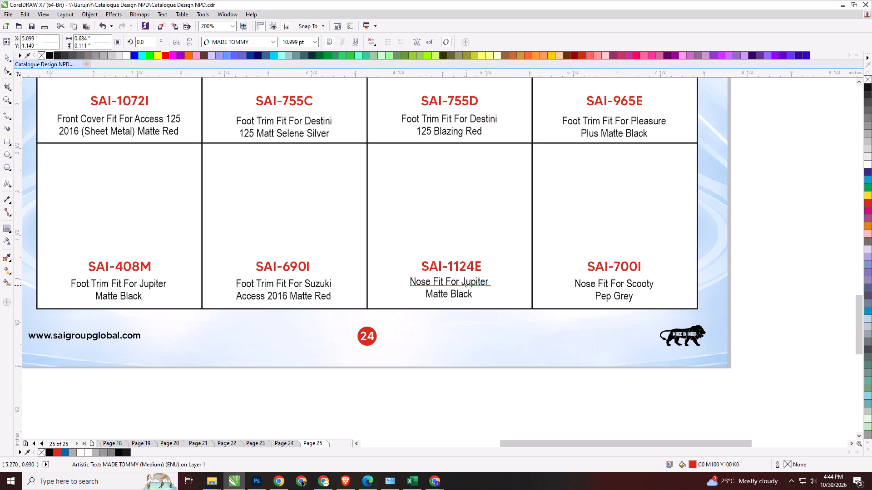
Replace the SAI-1124E description with Excel's "Lower Body Cover Fit For Pleasure Plus Matte Black", breaking the line before "Pleasure".
click(466, 284)
key(ctrl+a)
key(alt+Tab)
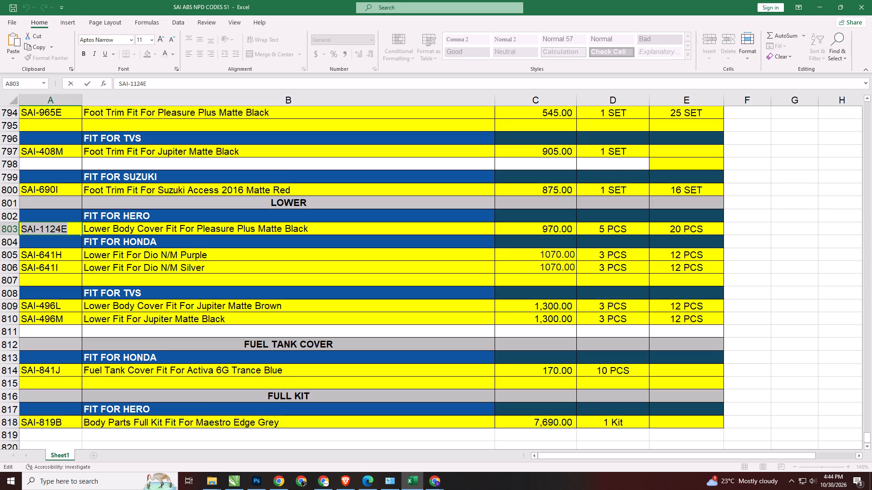
double_click(191, 230)
key(ctrl+a)
key(ctrl+c)
key(alt+Tab)
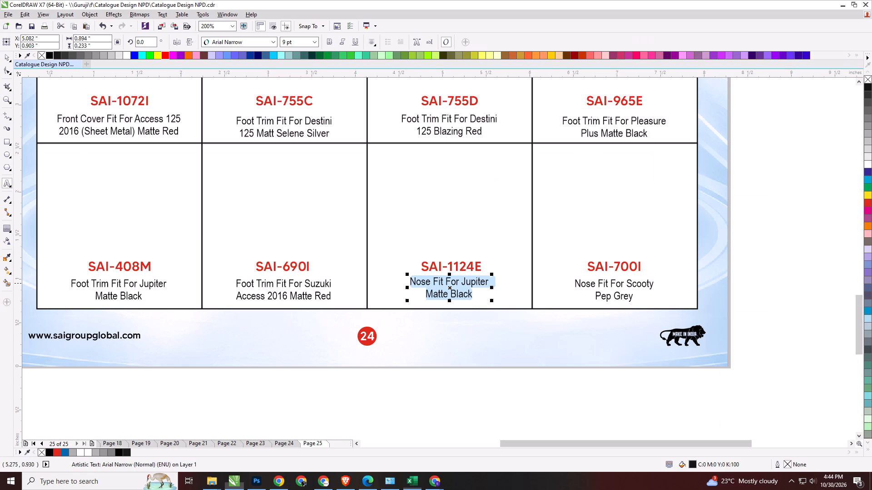
key(ctrl+v)
click(448, 284)
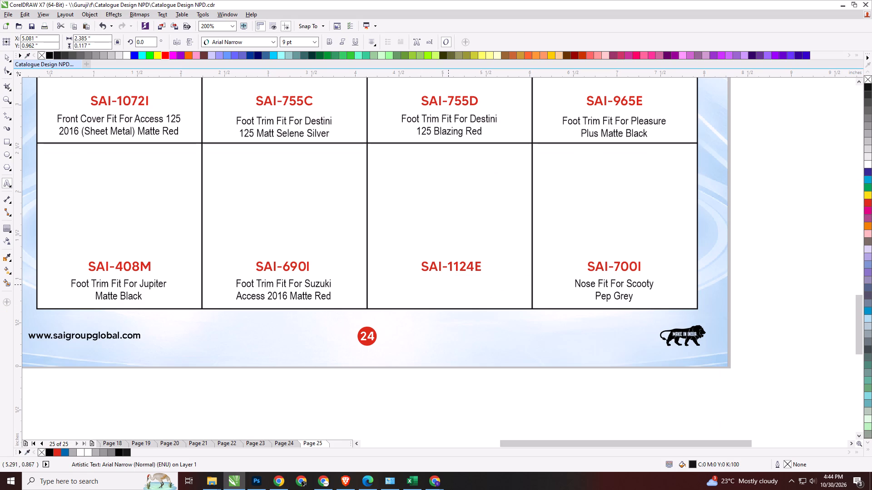
click(456, 282)
key(Left)
key(Left)
key(Return)
key(backslash)
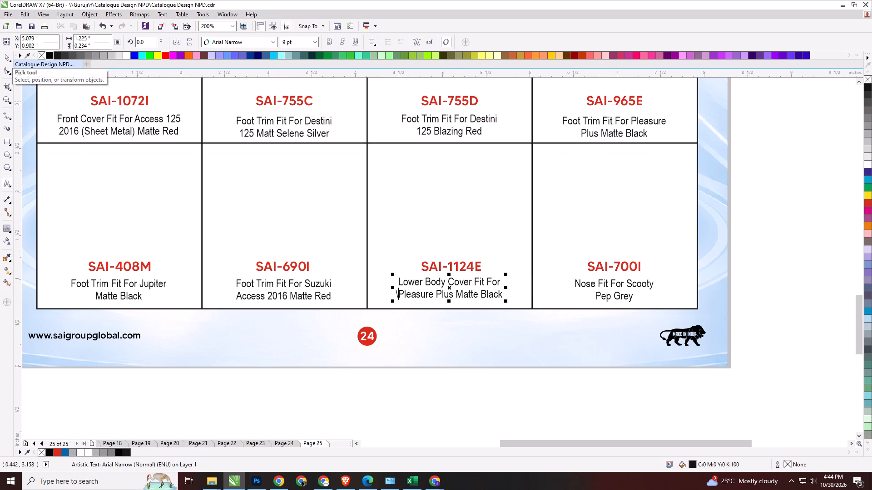
key(BackSpace)
click(6, 60)
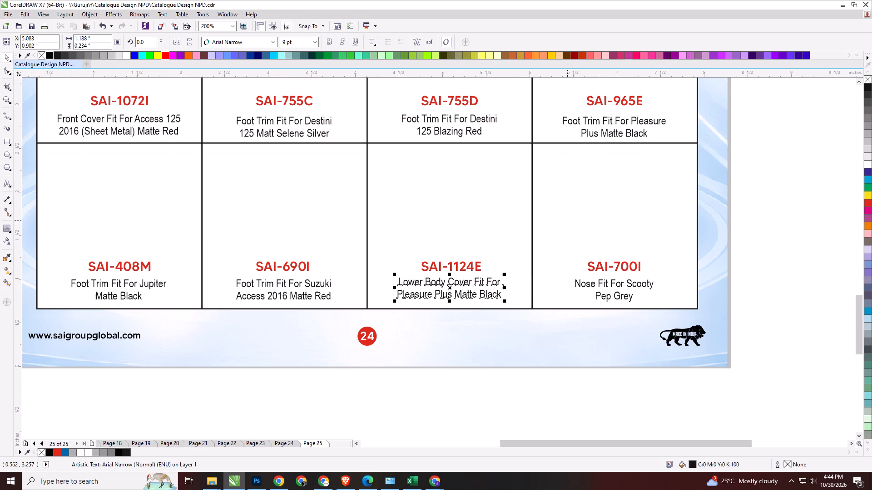
Replace the code SAI-700I in the bottom row's last cell with SAI-641H from the Excel list.
double_click(620, 266)
key(ctrl+a)
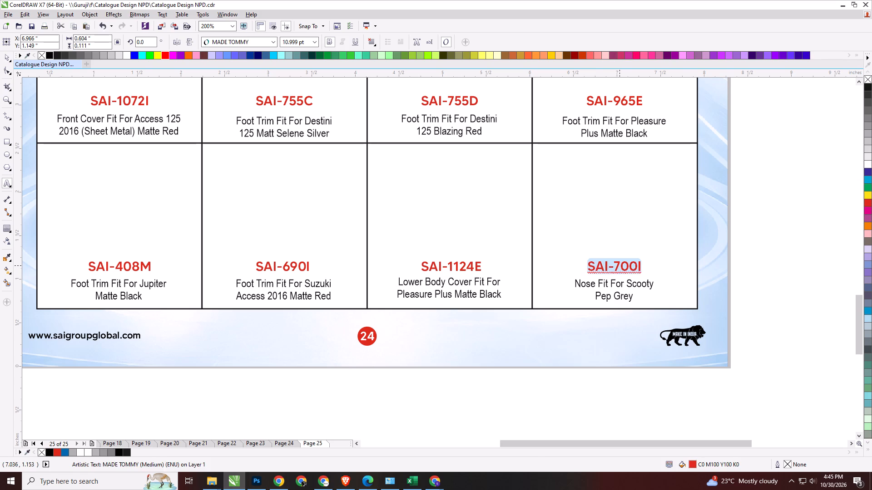
key(alt+Tab)
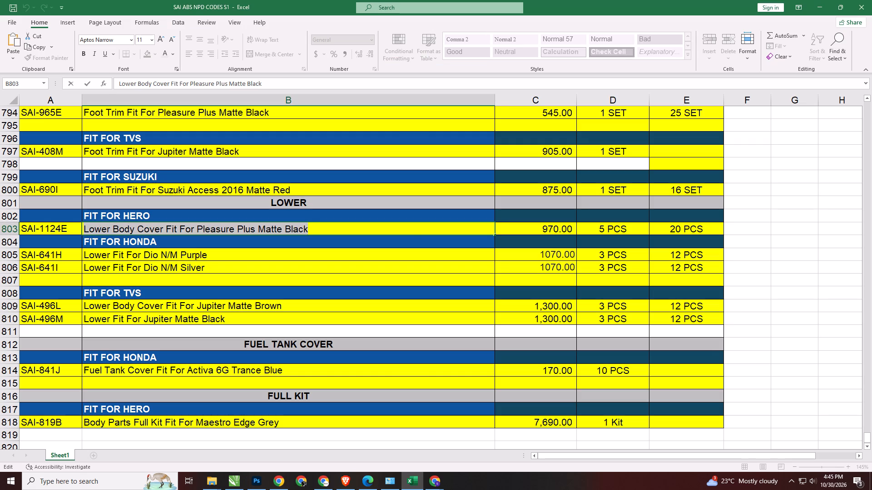
double_click(70, 255)
key(ctrl+a)
key(ctrl+c)
key(alt+Tab)
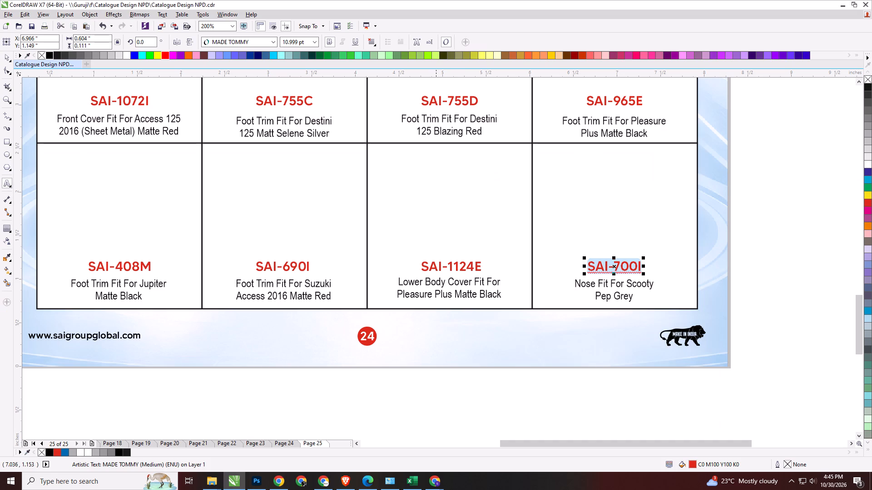
key(ctrl+v)
Replace the SAI-641H description with Excel's "Lower Fit For Dio N/M Purple", placing "Purple" on the second line.
ctrl+click(623, 286)
key(ctrl+a)
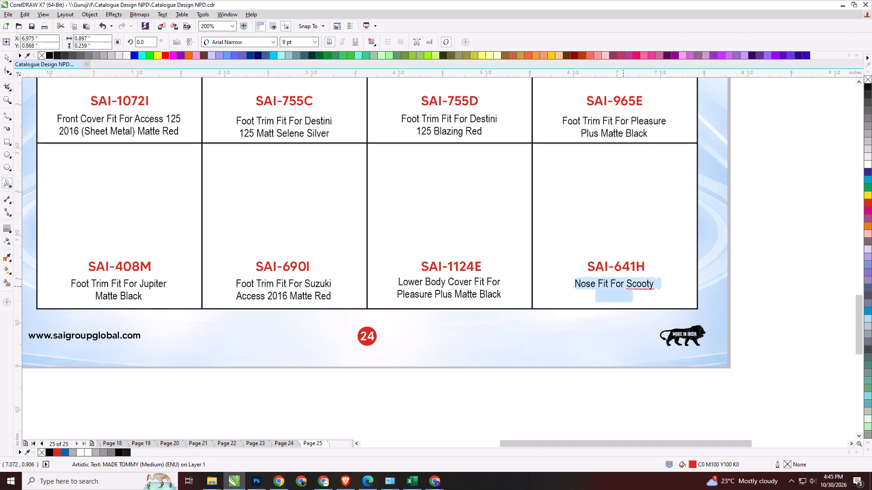
key(alt+Tab)
double_click(134, 257)
key(ctrl+a)
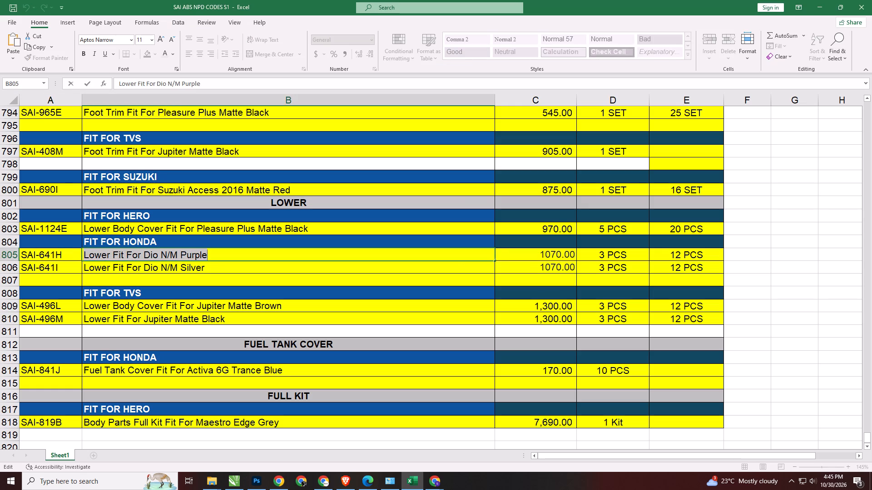
key(ctrl+c)
key(alt+Tab)
key(ctrl+v)
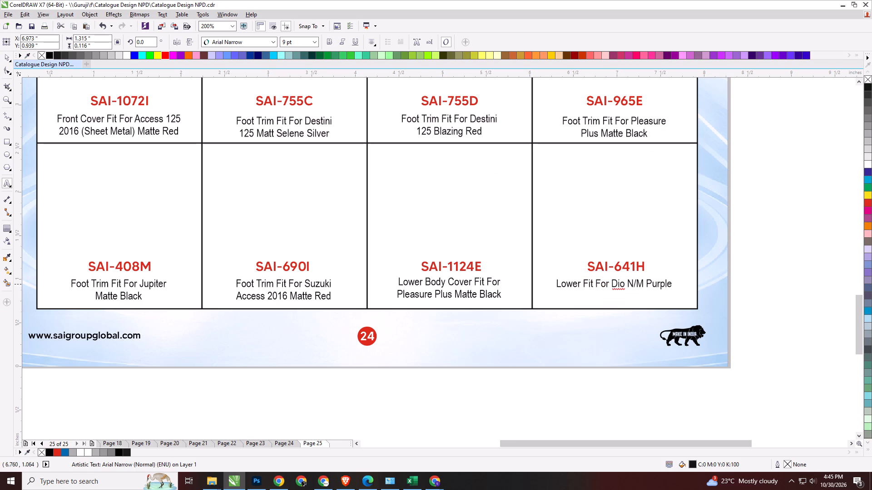
click(645, 283)
key(Return)
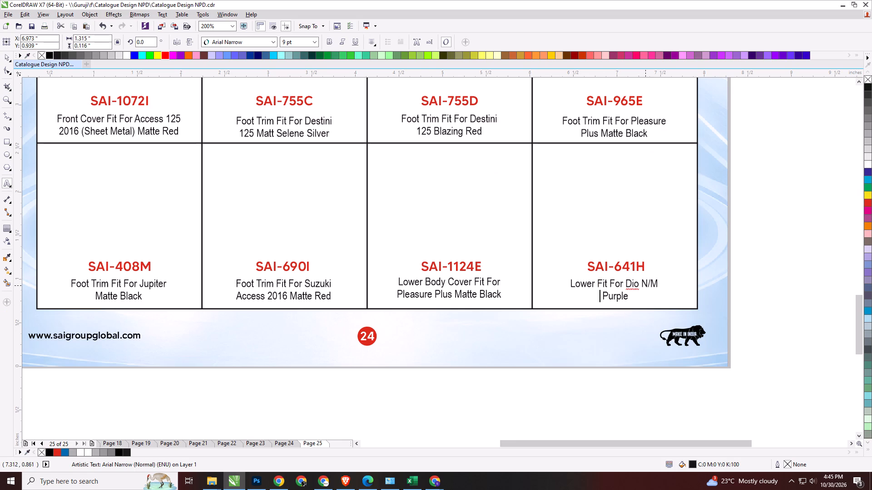
key(Right)
key(BackSpace)
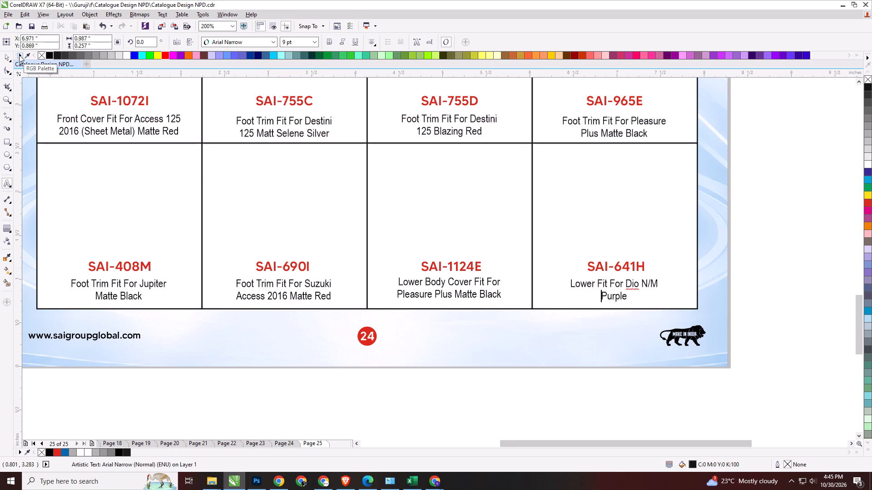
click(9, 56)
Bottom-align the bottom row's four descriptions with each other, and likewise its four SAI codes.
drag(744, 277, 29, 309)
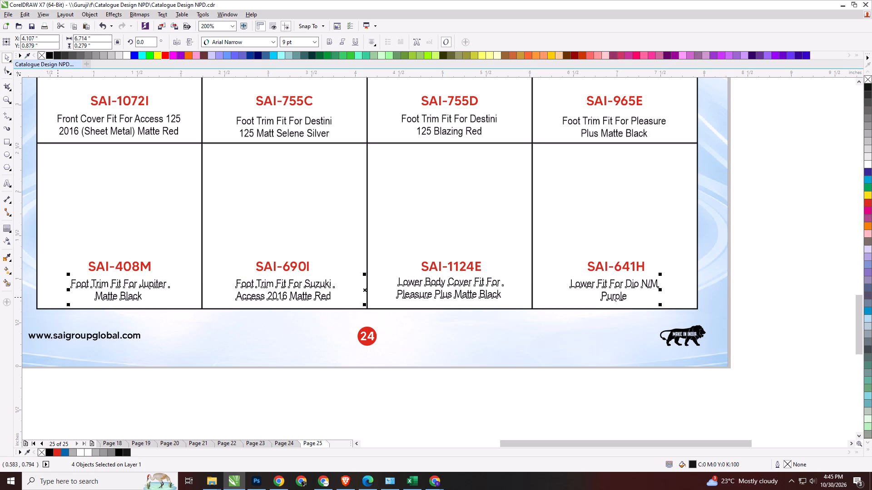
key(b)
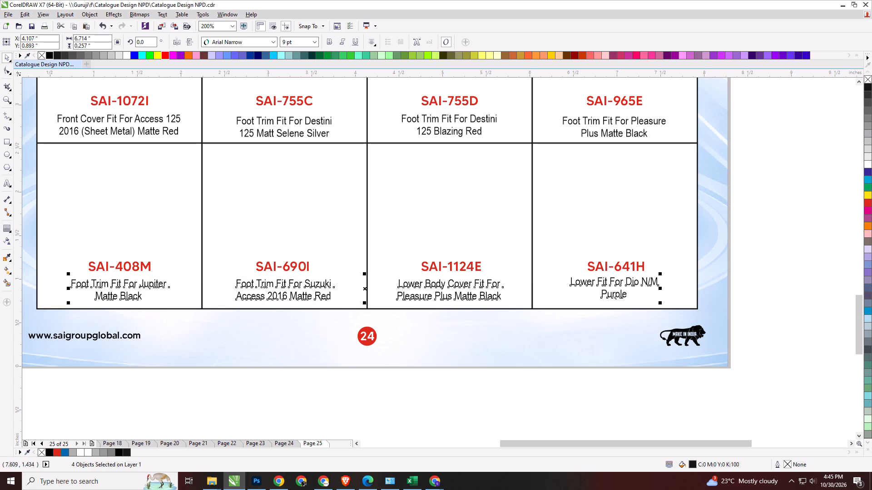
drag(755, 228, 87, 274)
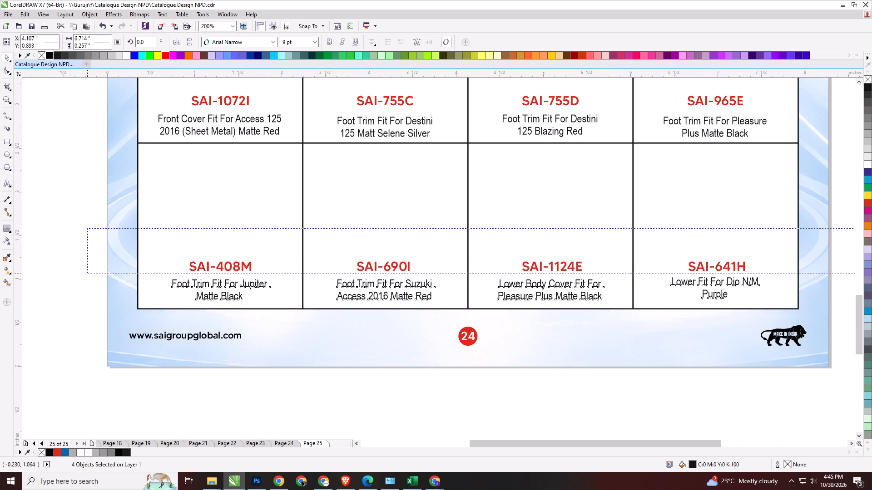
drag(87, 274, 87, 276)
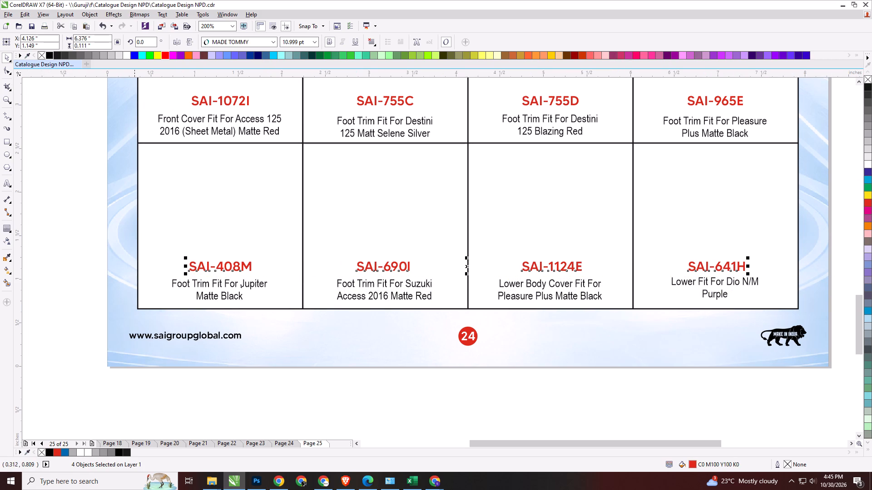
key(b)
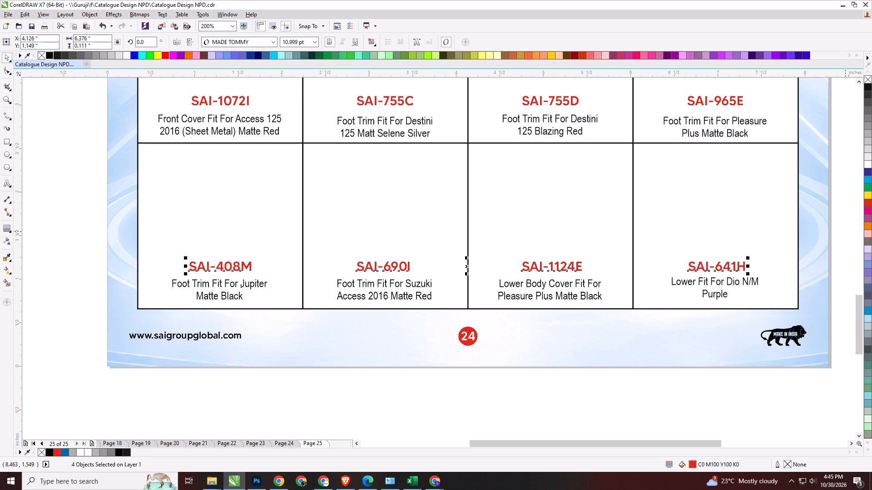
Centre the SAI-641H, SAI-408M, SAI-690I and SAI-1124E codes and descriptions horizontally within their respective bottom-row cells.
drag(845, 231, 658, 325)
shift+click(669, 230)
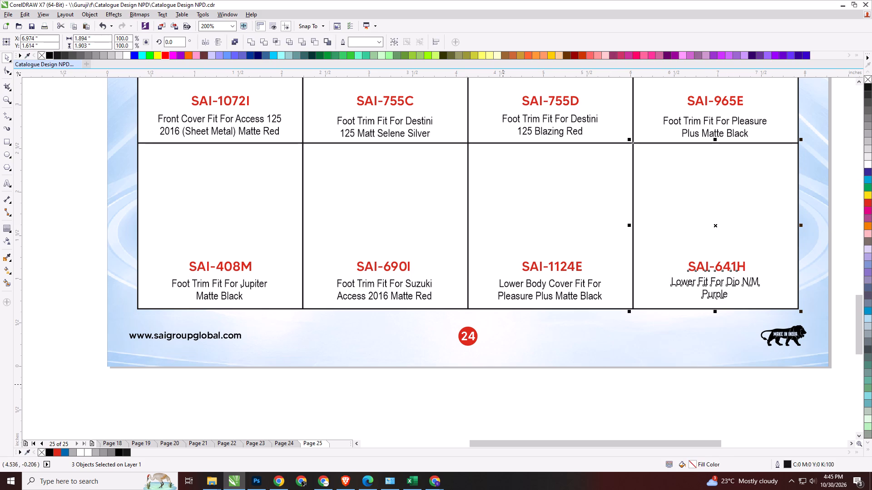
key(c)
drag(84, 218, 301, 313)
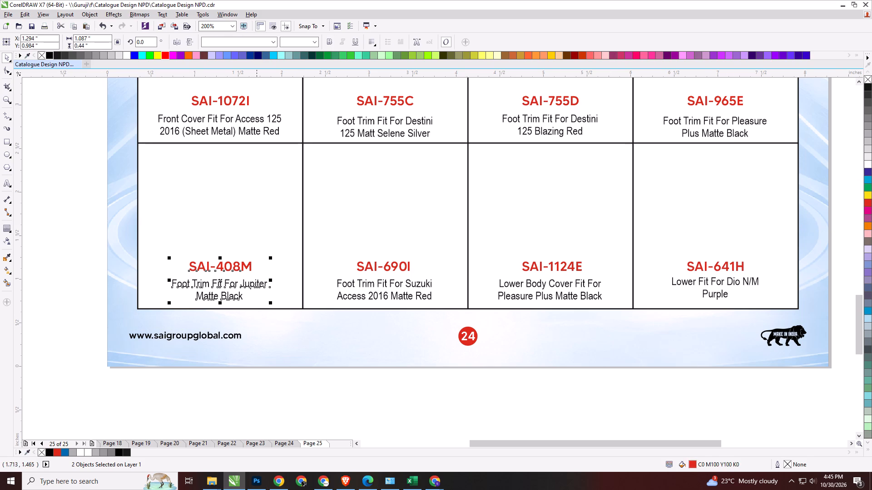
shift+click(254, 225)
key(c)
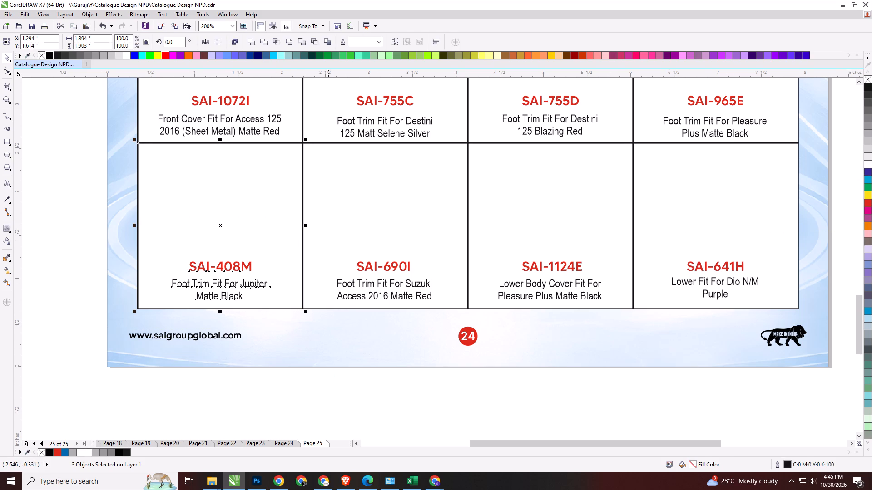
drag(317, 382, 461, 229)
shift+click(402, 192)
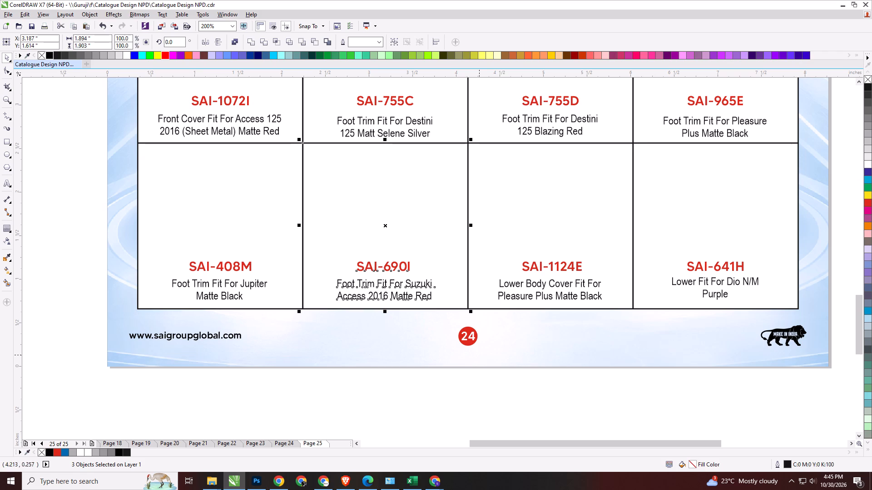
key(c)
drag(488, 377, 613, 230)
shift+click(574, 201)
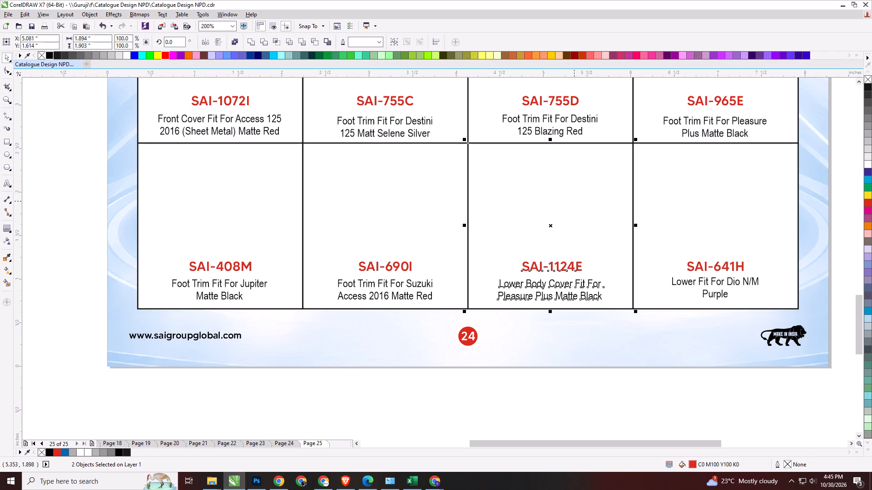
key(c)
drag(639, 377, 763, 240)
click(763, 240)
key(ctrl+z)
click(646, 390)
Centre the SAI-641H code and its description horizontally in the bottom row's last cell once more.
drag(642, 387, 654, 341)
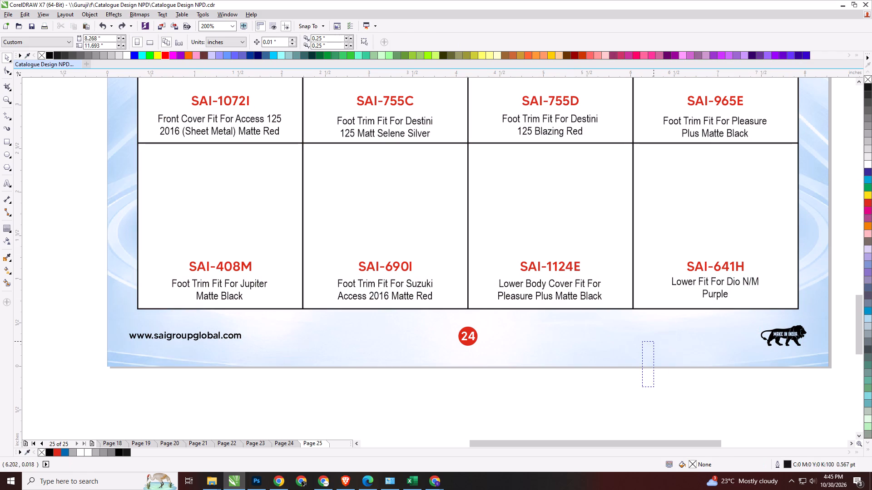
drag(654, 341, 778, 230)
shift+click(738, 210)
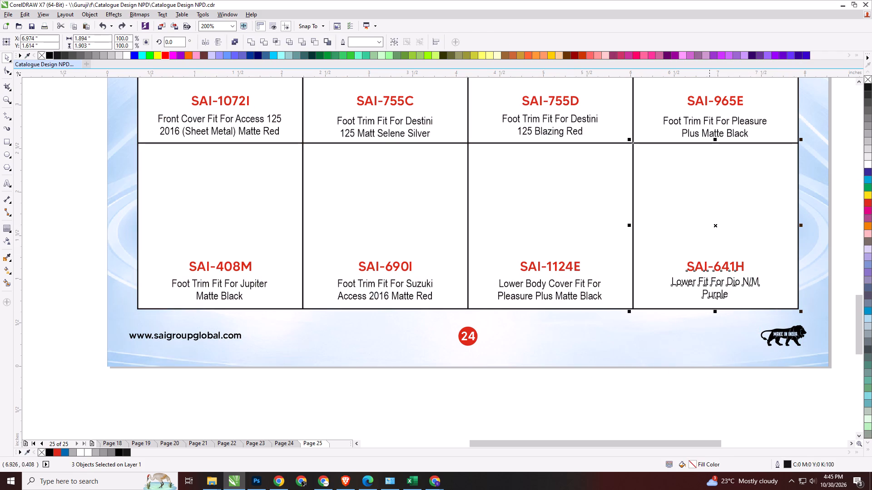
key(c)
click(670, 402)
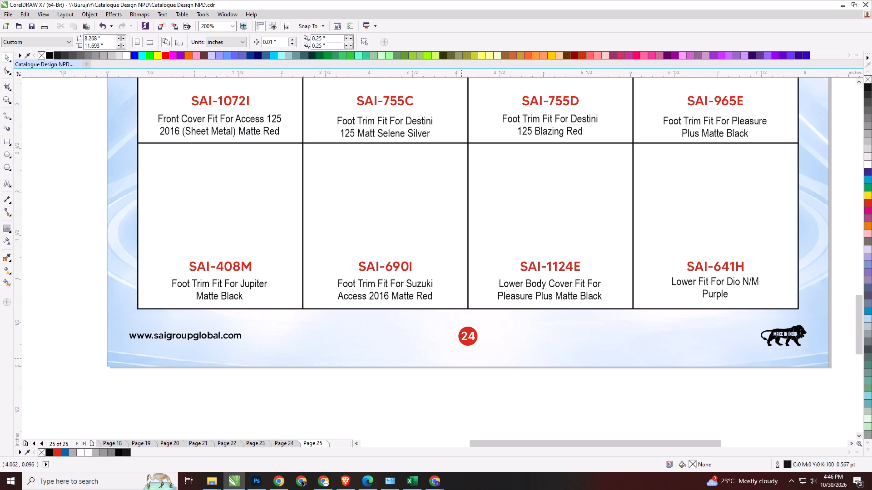
Add a new page 26 after page 25 and copy all of page 25's objects onto it.
key(F4)
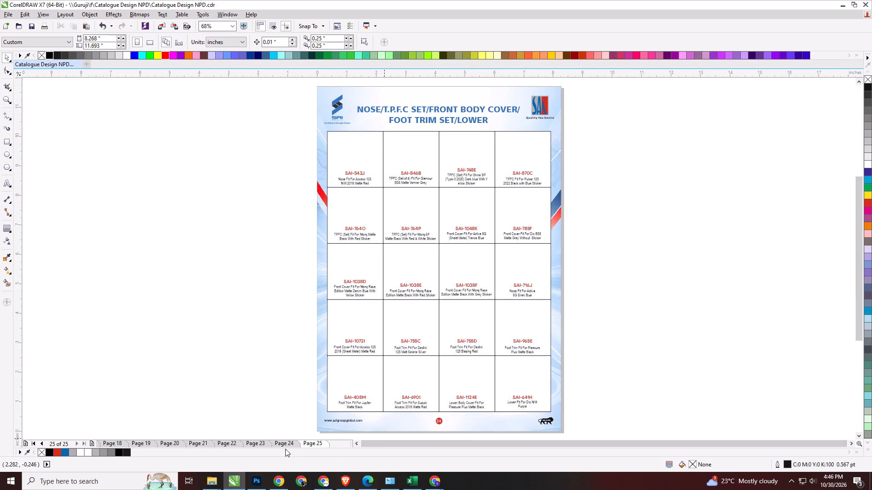
scroll(460, 430, up, 1)
scroll(432, 421, down, 2)
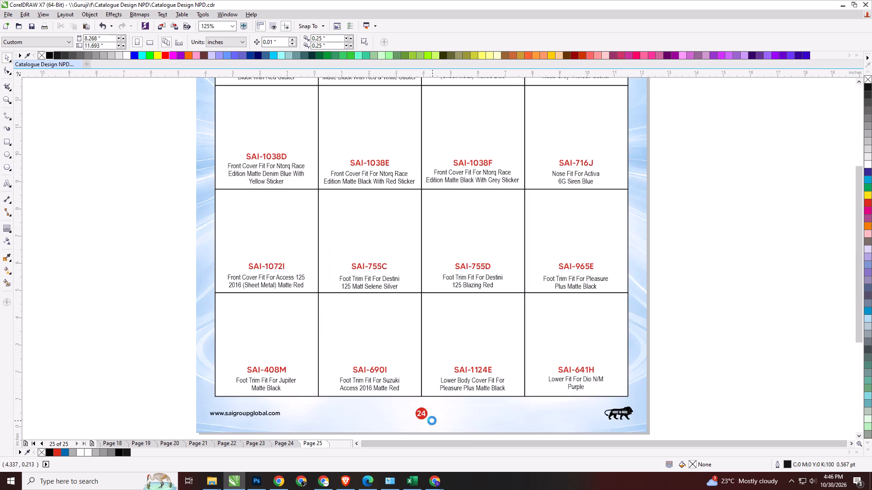
key(F4)
click(626, 356)
key(ctrl+a)
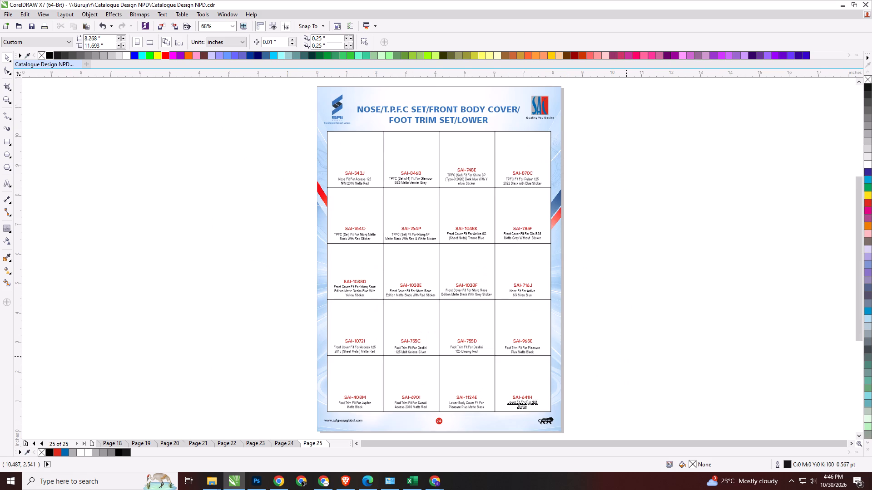
key(ctrl+c)
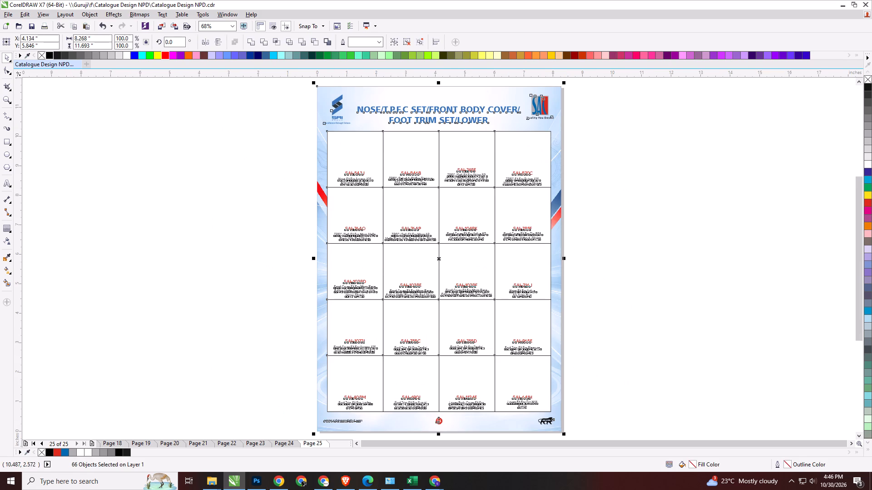
click(89, 442)
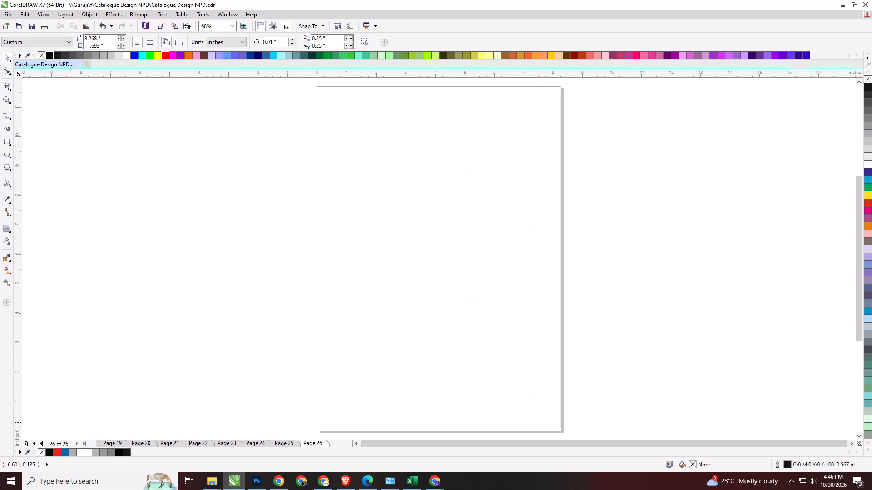
key(ctrl+v)
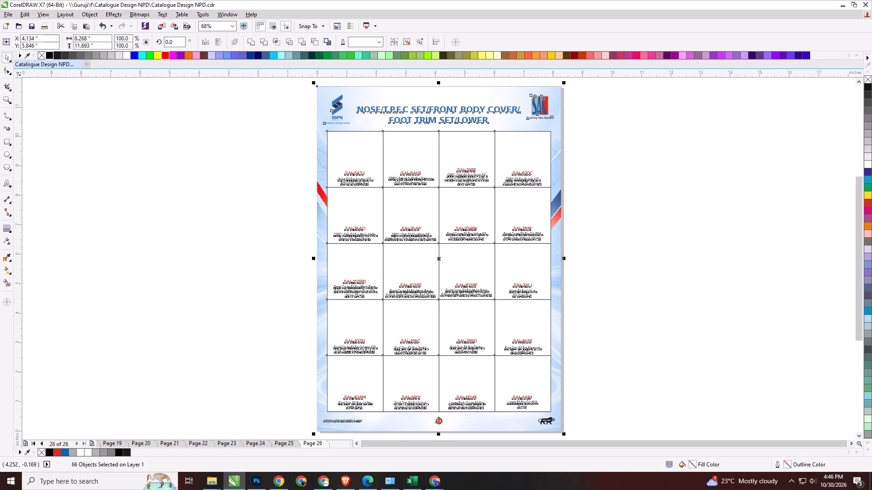
Change the number in page 26's red footer circle to 25.
click(599, 407)
scroll(437, 425, up, 3)
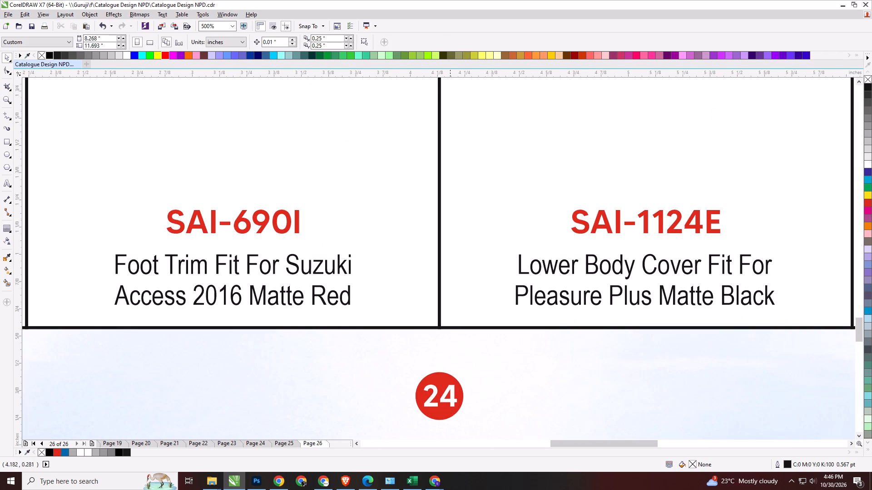
scroll(450, 403, up, 1)
double_click(459, 399)
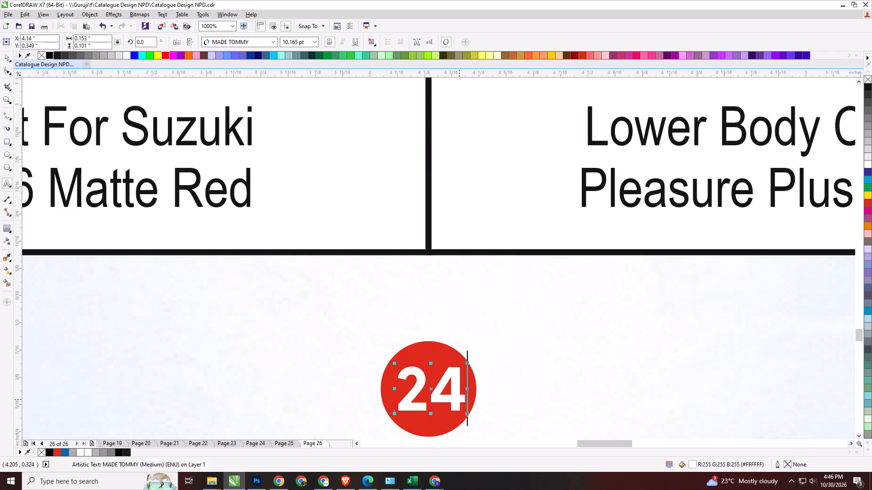
key(BackSpace)
key(5)
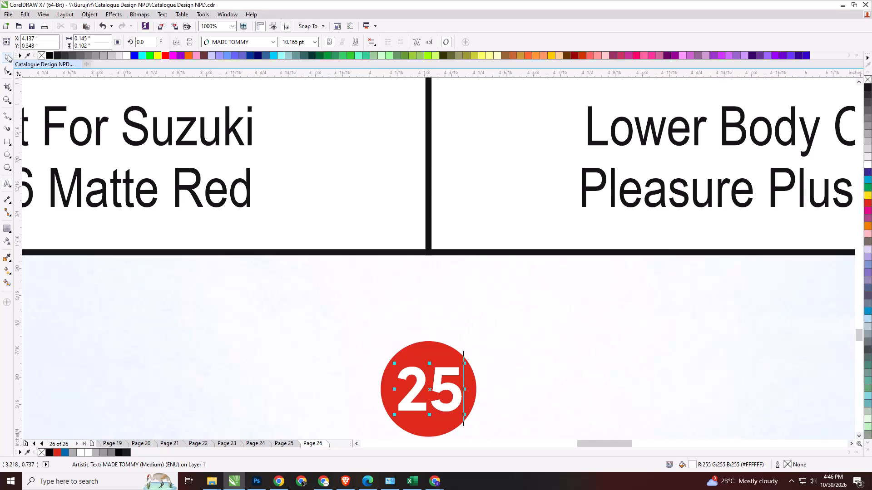
click(8, 54)
Centre the page number 25 horizontally and vertically within its red circle.
drag(858, 331, 858, 335)
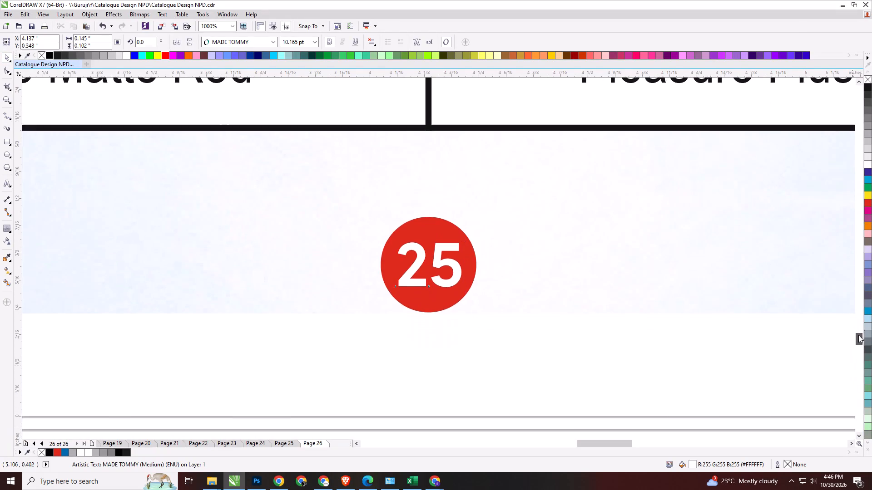
drag(858, 335, 858, 339)
drag(244, 348, 540, 75)
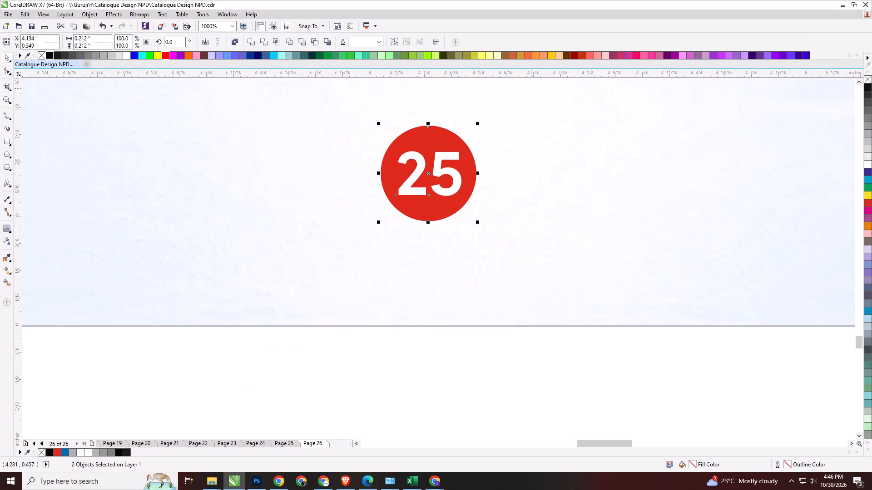
text(CE)
scroll(404, 352, down, 2)
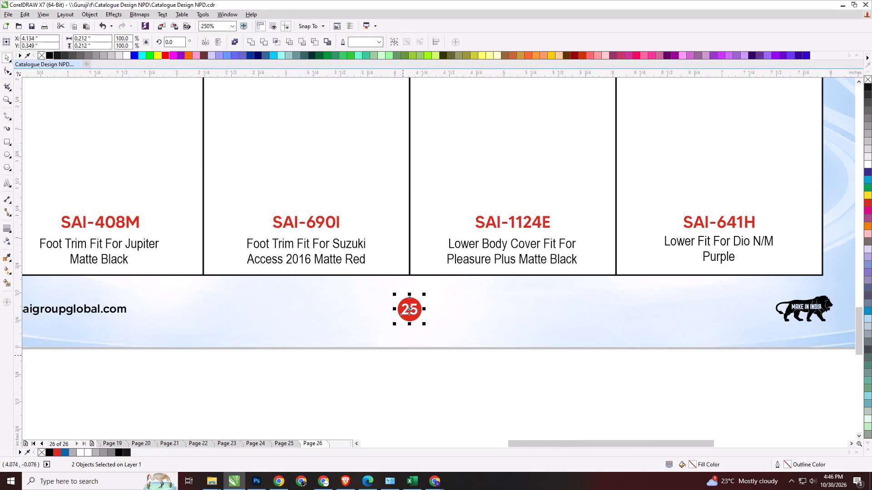
key(F4)
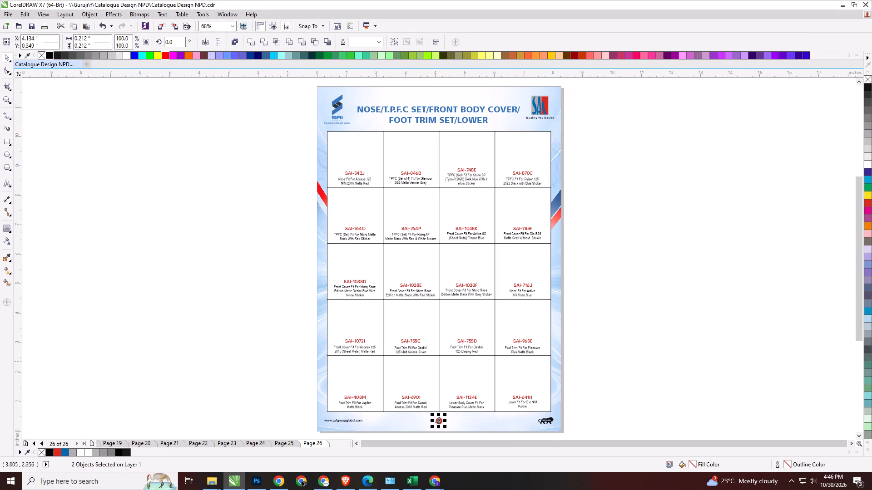
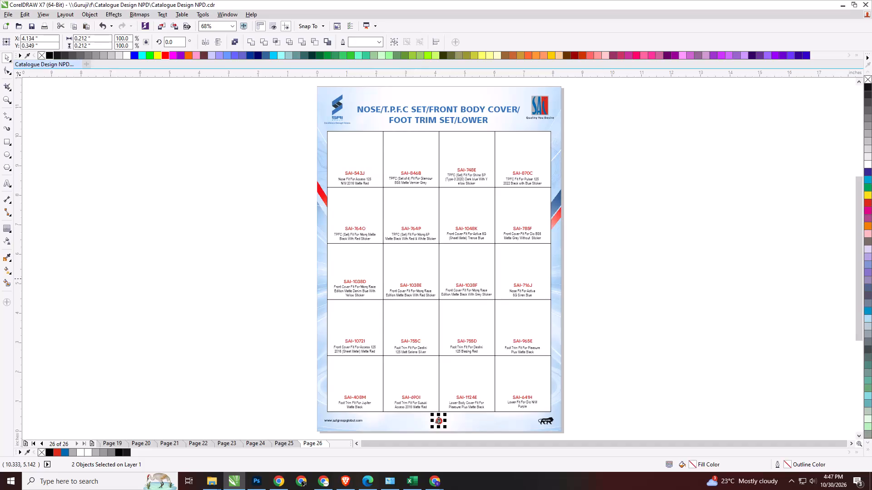
Check the Excel list for the entries following SAI-641H, and look over page 26's heading, cells and footer in the catalogue.
click(634, 279)
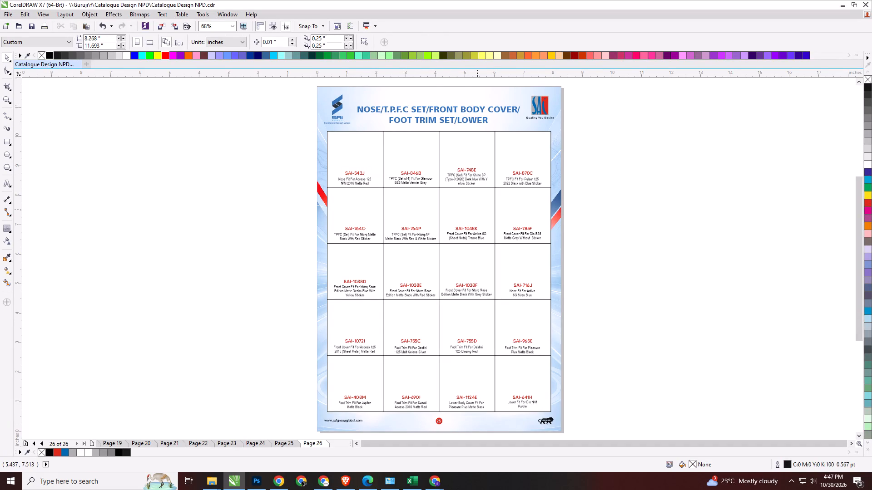
key(alt+Tab)
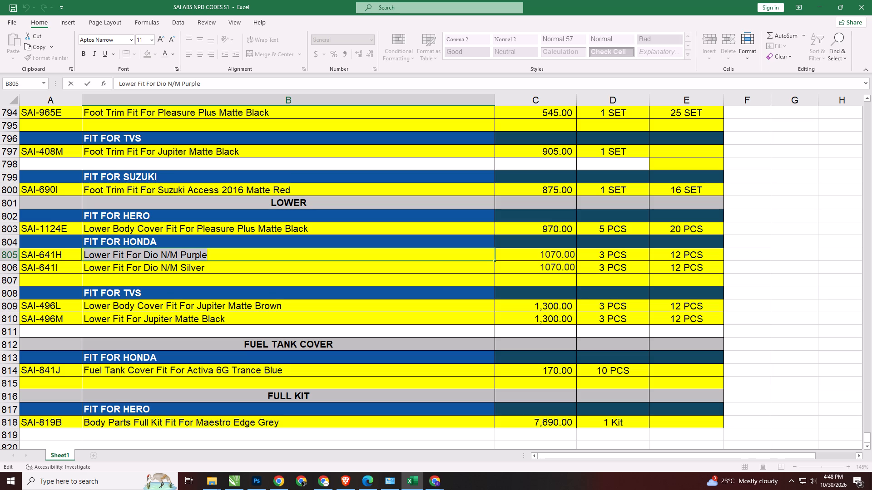
key(alt+Tab)
scroll(455, 103, up, 1)
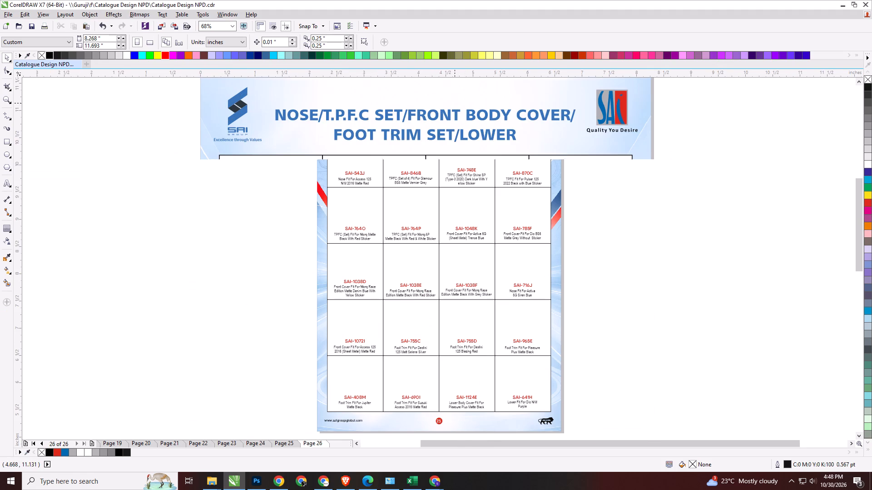
scroll(445, 189, down, 1)
scroll(449, 150, up, 1)
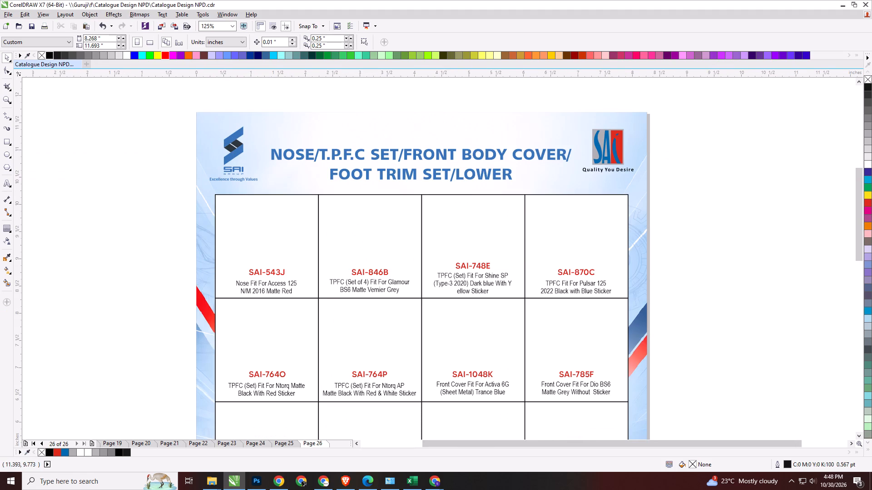
scroll(366, 139, down, 1)
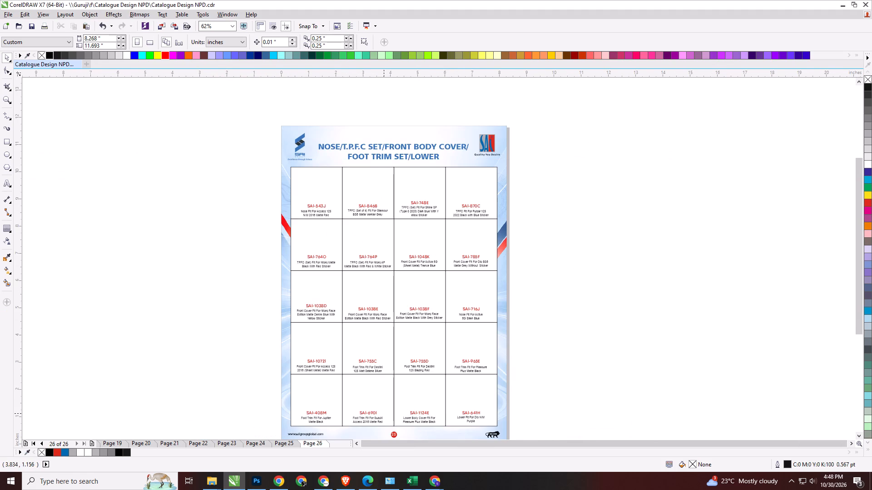
scroll(384, 413, up, 1)
scroll(406, 260, down, 1)
scroll(407, 377, up, 2)
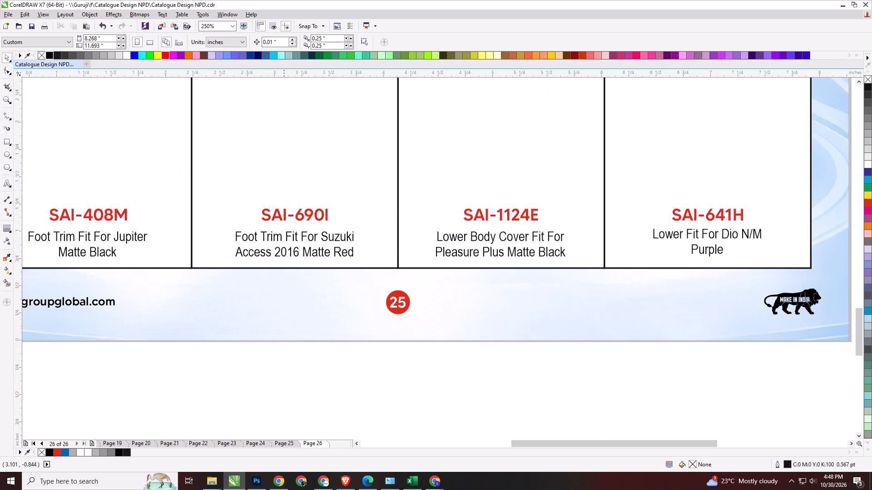
Compare pages 25 and 26, checking their footer numbers and cell contents, and look over page 26's heading and top rows.
click(284, 443)
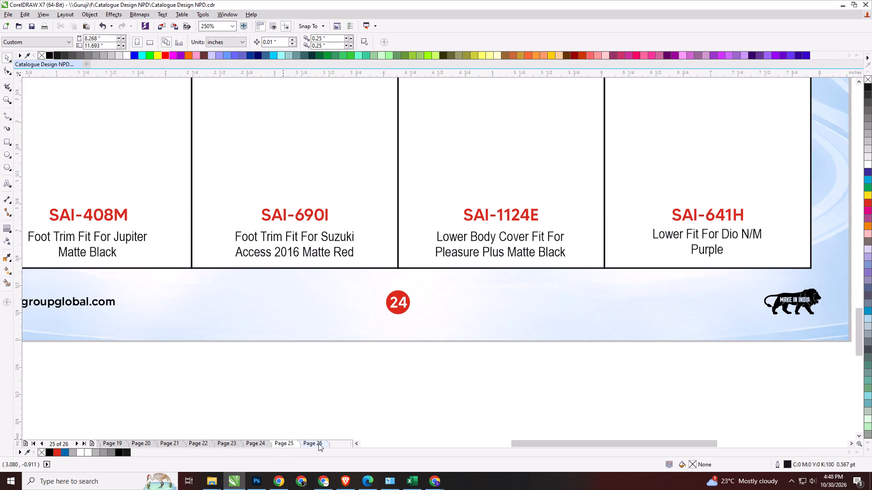
click(318, 443)
scroll(358, 412, down, 2)
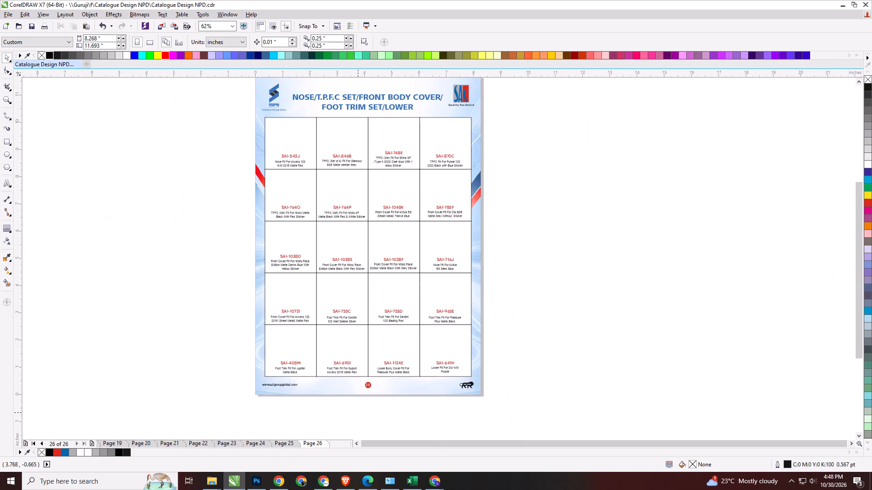
scroll(358, 412, up, 1)
click(291, 442)
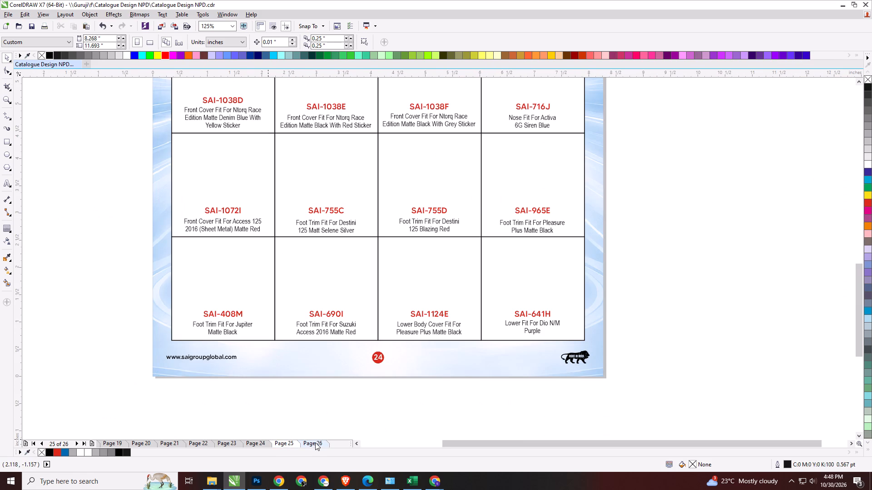
click(316, 442)
click(282, 442)
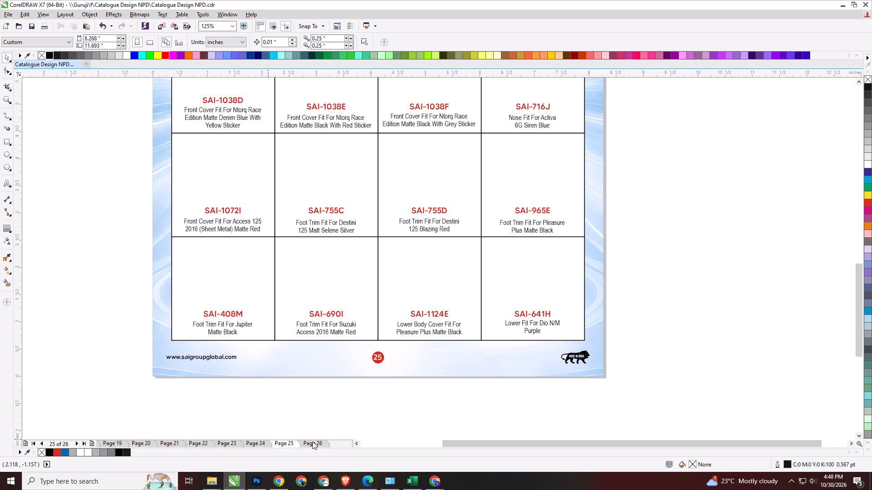
click(312, 441)
click(282, 442)
click(308, 441)
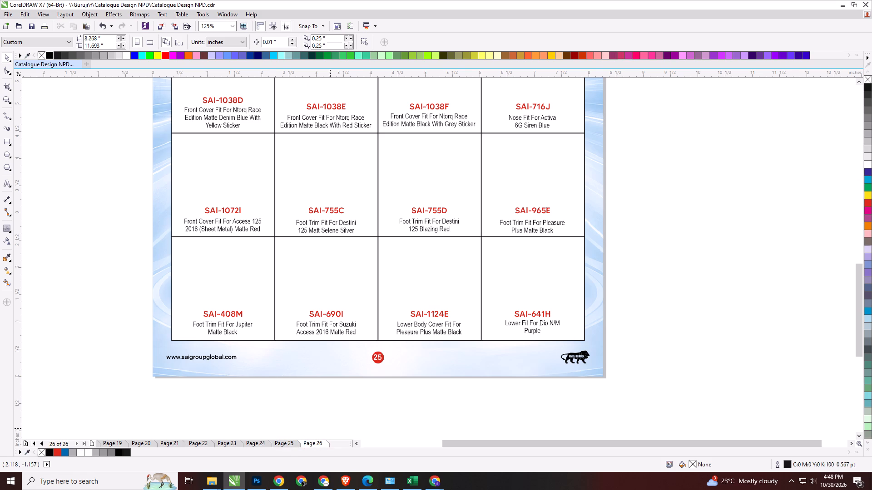
scroll(353, 407, down, 1)
scroll(311, 83, up, 1)
scroll(308, 232, down, 1)
scroll(354, 142, up, 1)
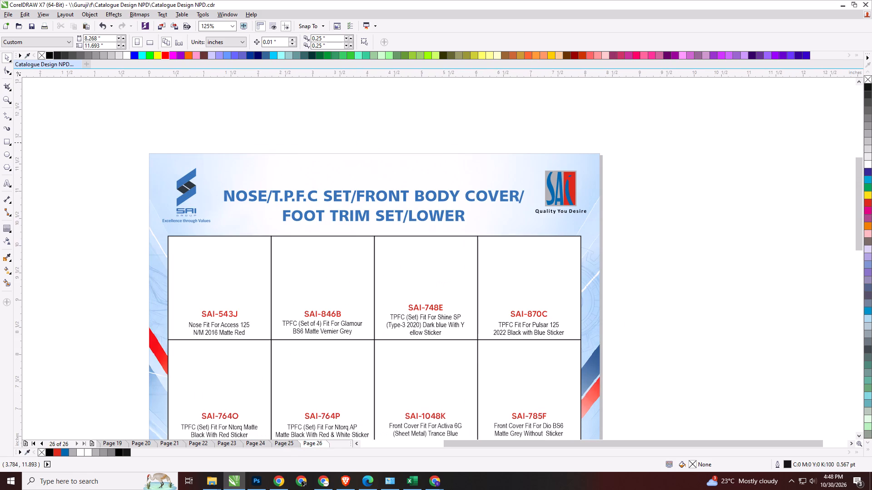
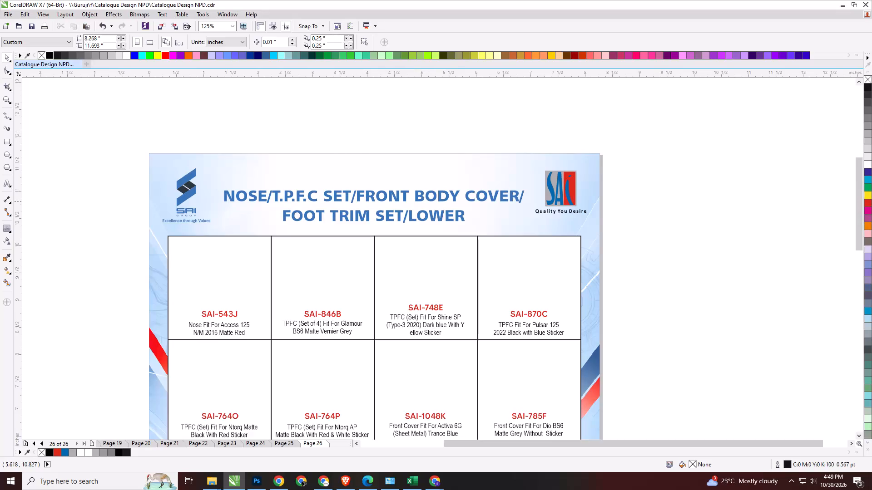
Shorten page 26's heading to LOWER by deleting the nose, T.P.F.C, front body cover and foot trim wording.
double_click(523, 196)
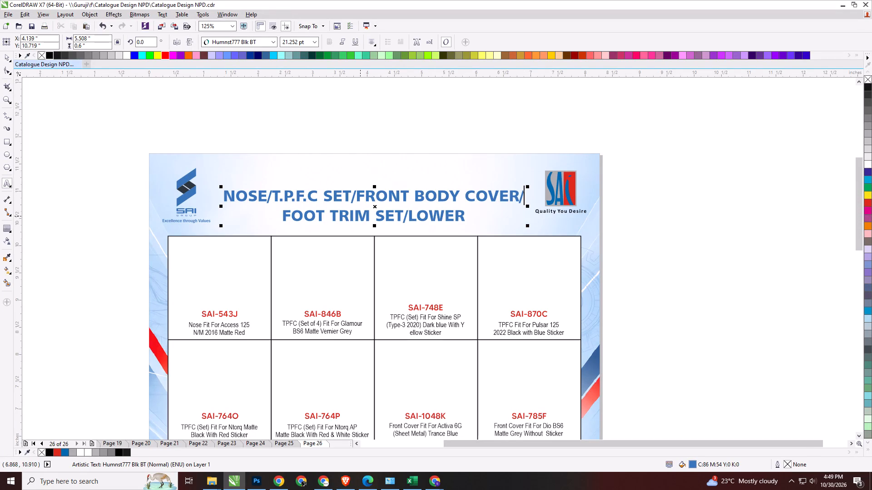
drag(408, 216, 355, 199)
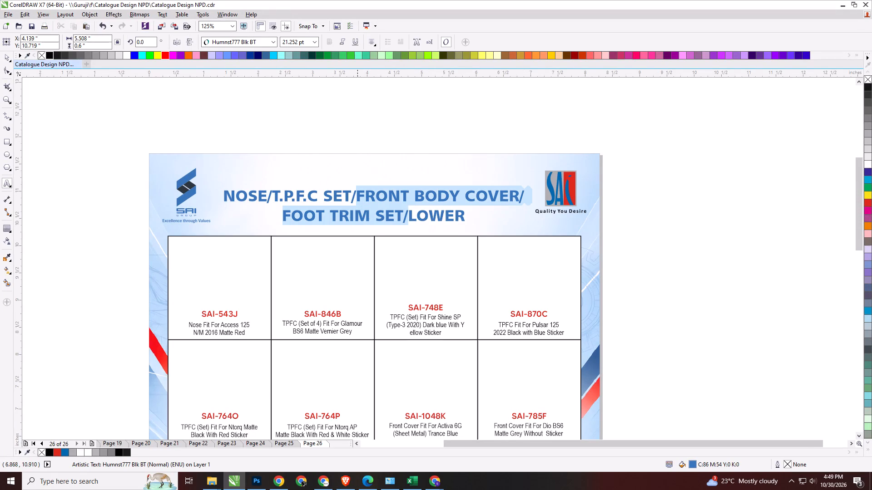
drag(355, 199, 229, 190)
key(Delete)
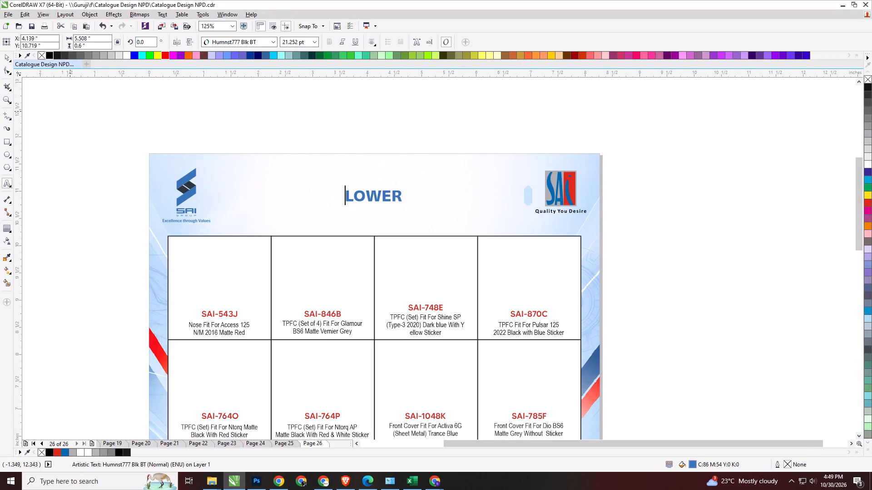
Enlarge the LOWER heading slightly, to about 23.4 pt.
click(10, 59)
drag(323, 144, 428, 220)
drag(405, 206, 409, 206)
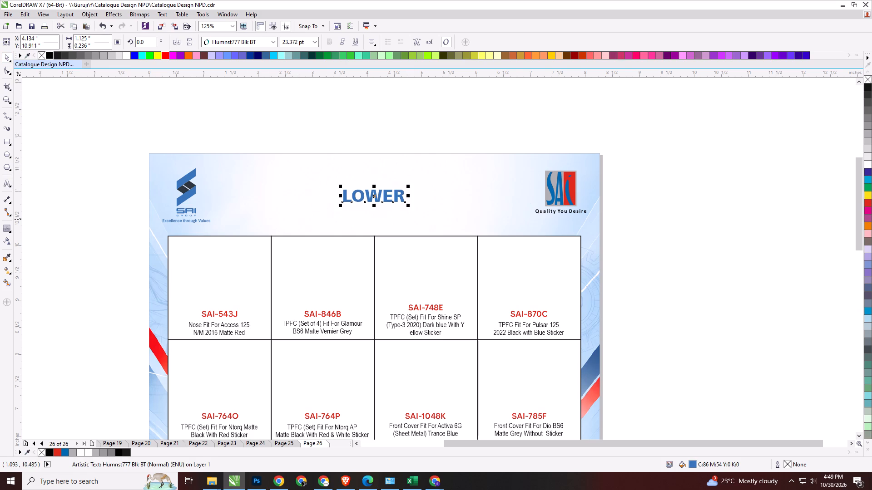
Align the LOWER heading's bottom edge with the SAI Group logo and centre it horizontally on the page background.
shift+click(206, 222)
key(b)
click(719, 264)
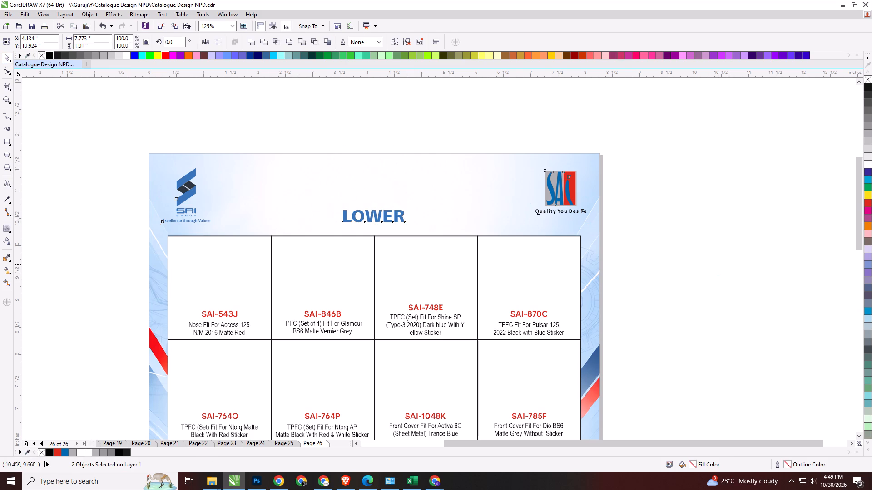
drag(653, 193, 301, 236)
shift+click(446, 201)
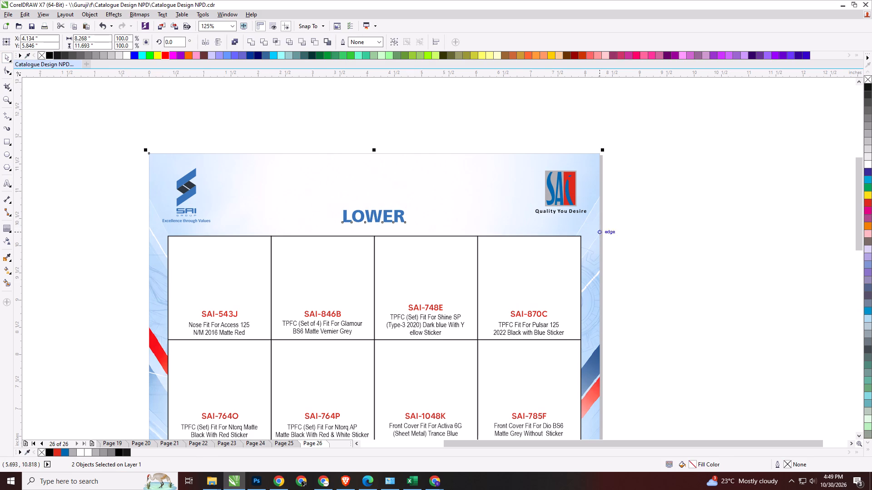
key(c)
click(669, 229)
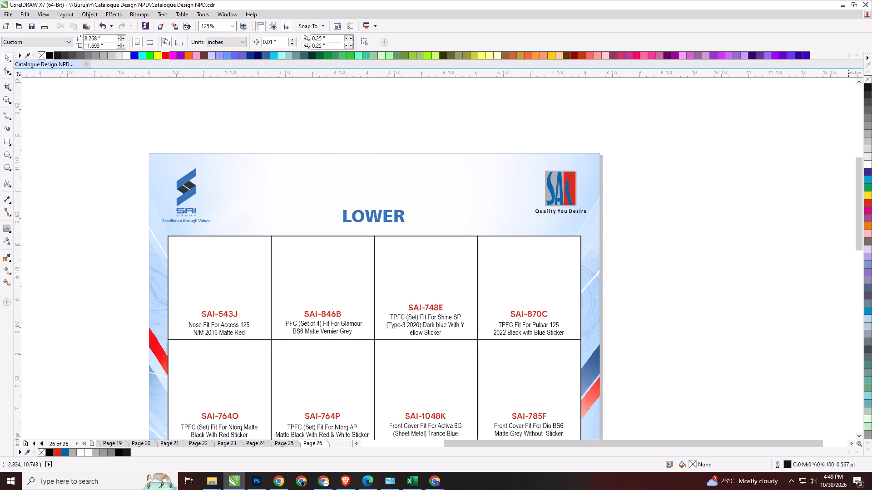
Look over page 26's cells and check the Excel list's LOWER section for the entries following SAI-641H.
drag(859, 197, 859, 226)
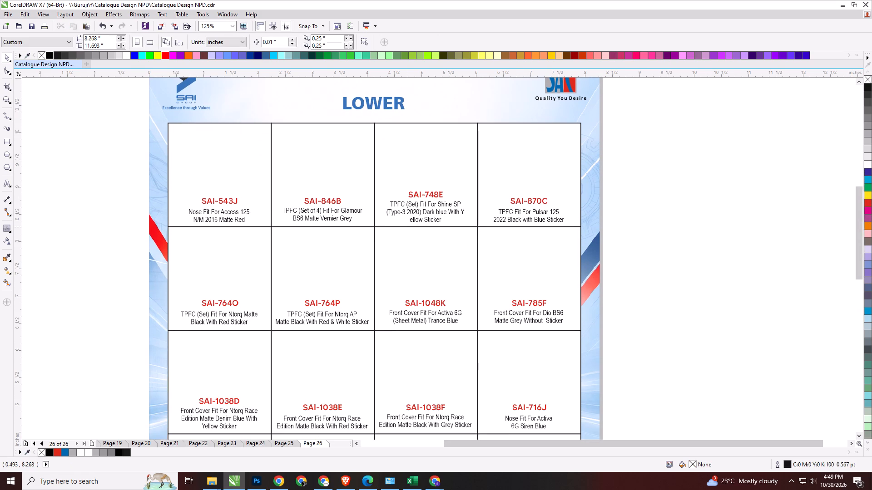
scroll(176, 227, up, 1)
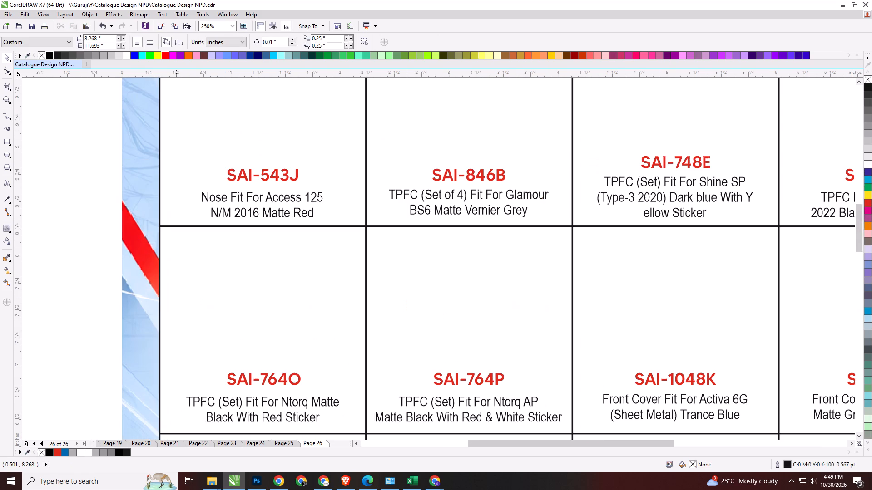
scroll(176, 238, down, 1)
scroll(283, 174, up, 1)
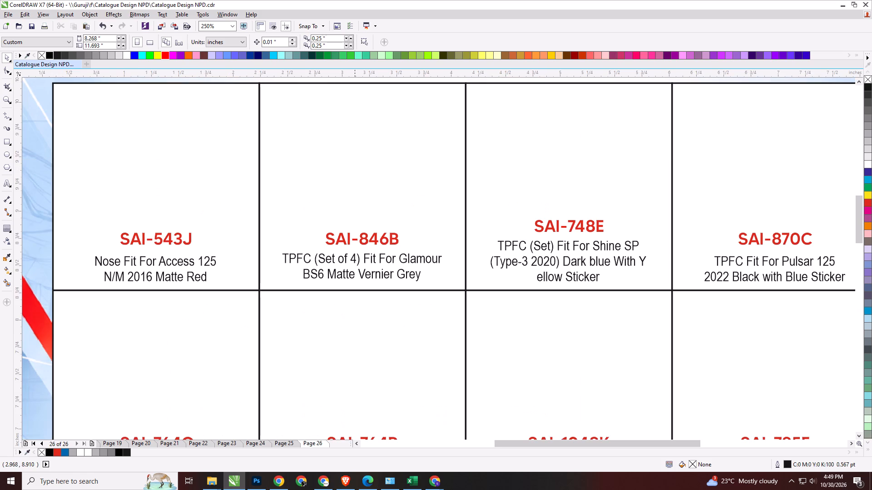
scroll(390, 273, down, 1)
key(z)
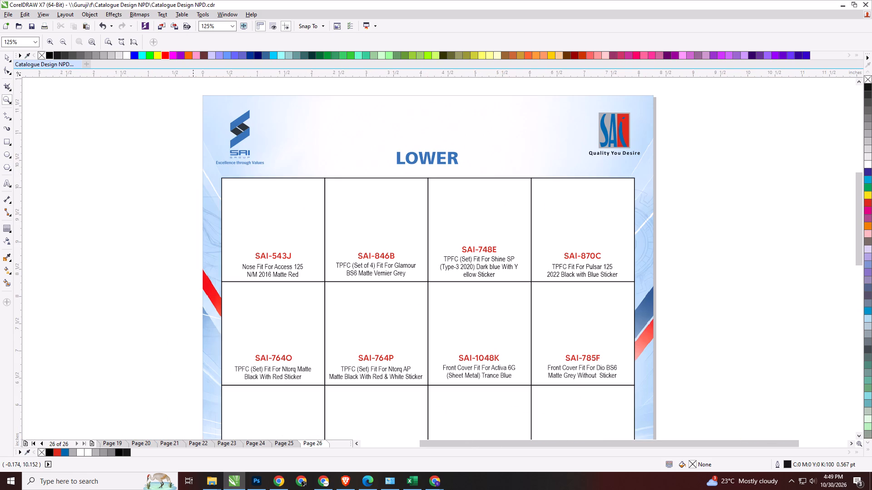
drag(193, 171, 666, 292)
key(space)
key(alt+Tab)
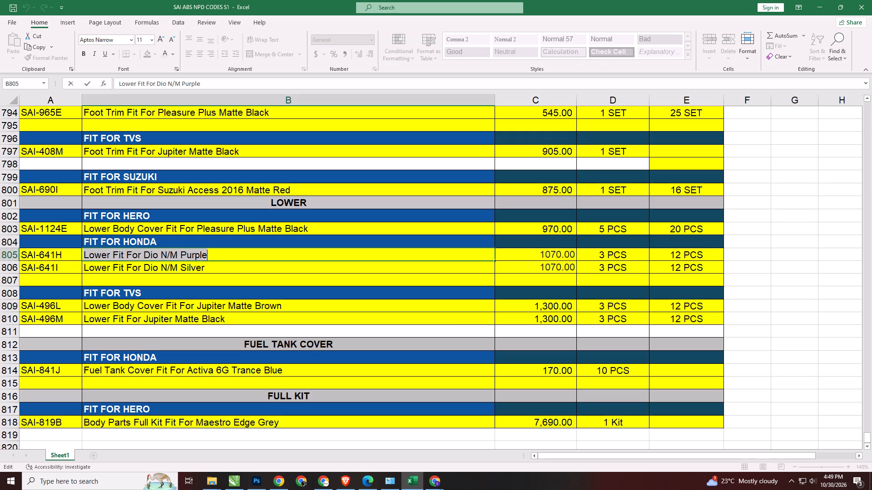
scroll(296, 306, down, 3)
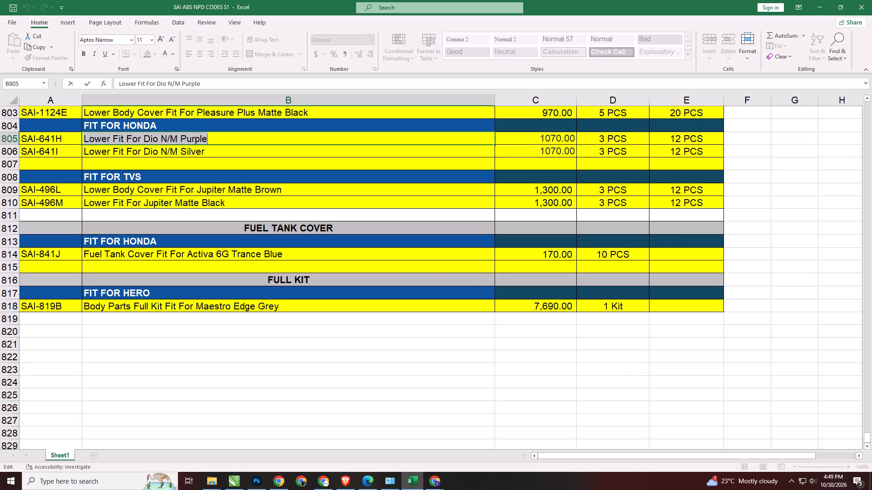
scroll(296, 306, up, 3)
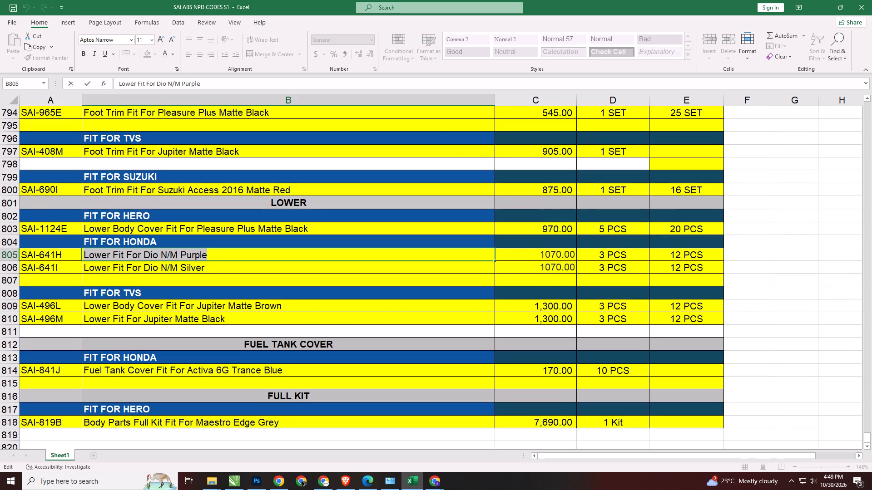
key(alt+Tab)
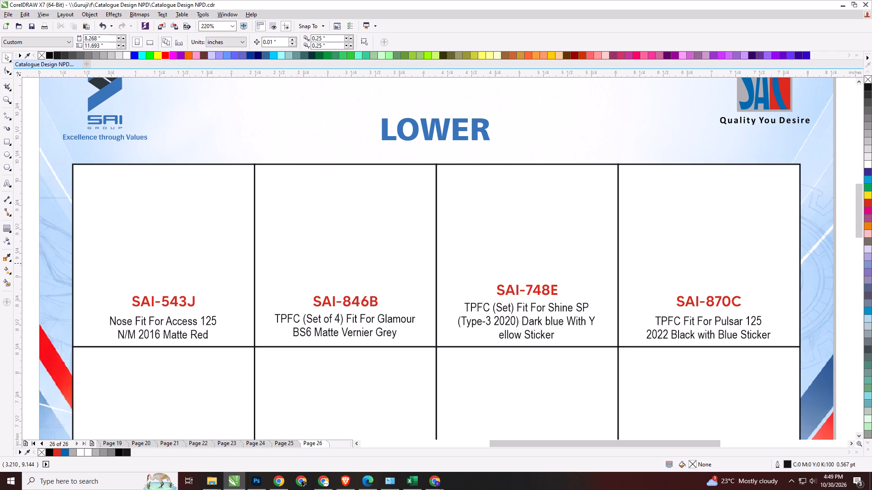
drag(859, 212, 858, 269)
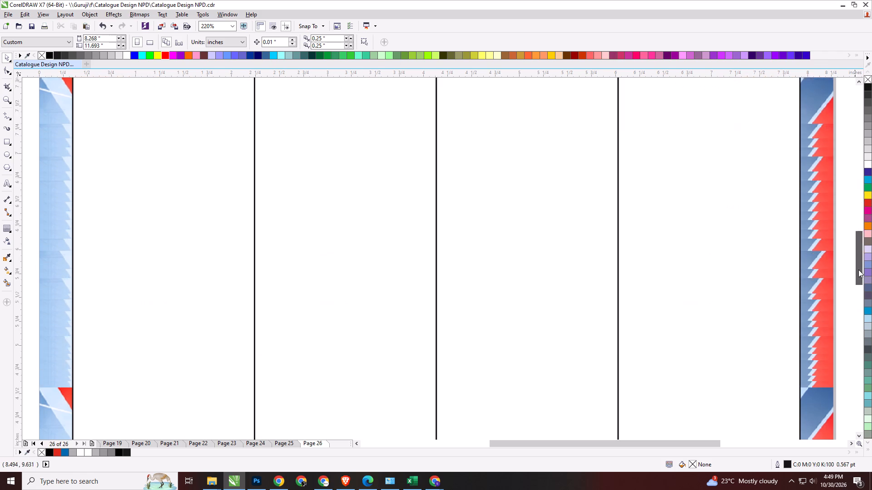
drag(858, 269, 844, 293)
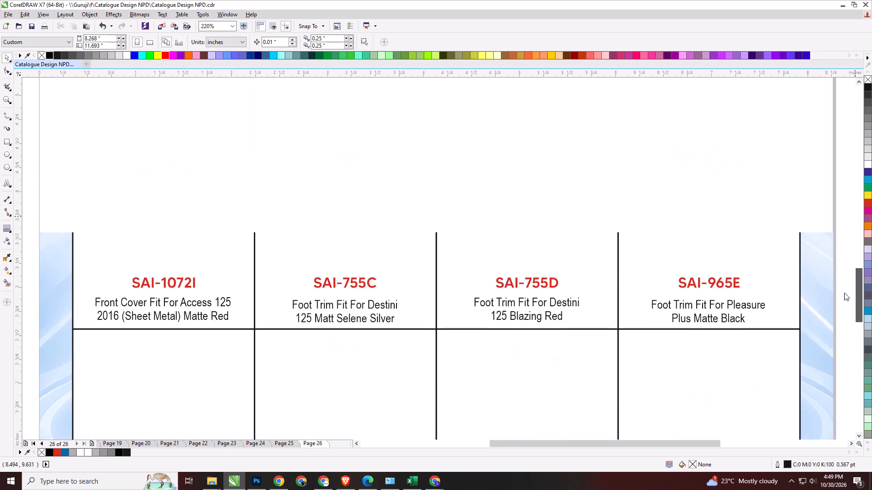
drag(844, 293, 836, 207)
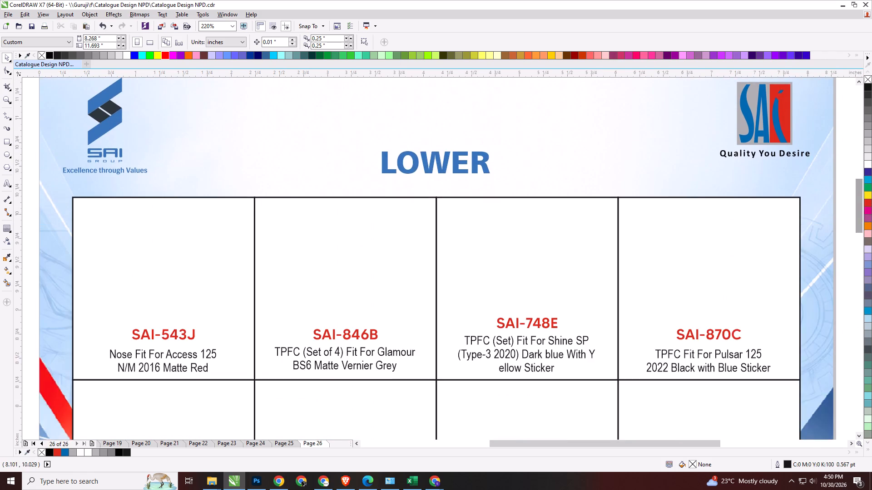
Replace the code in the first cell of page 26's top row with SAI-641I from the Excel list.
key(alt+Tab)
double_click(73, 267)
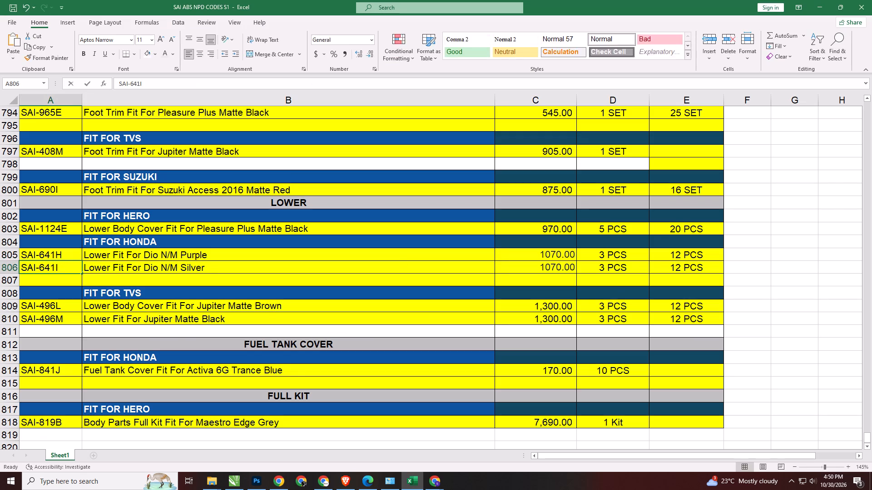
key(ctrl+a)
key(ctrl+c)
key(alt+Tab)
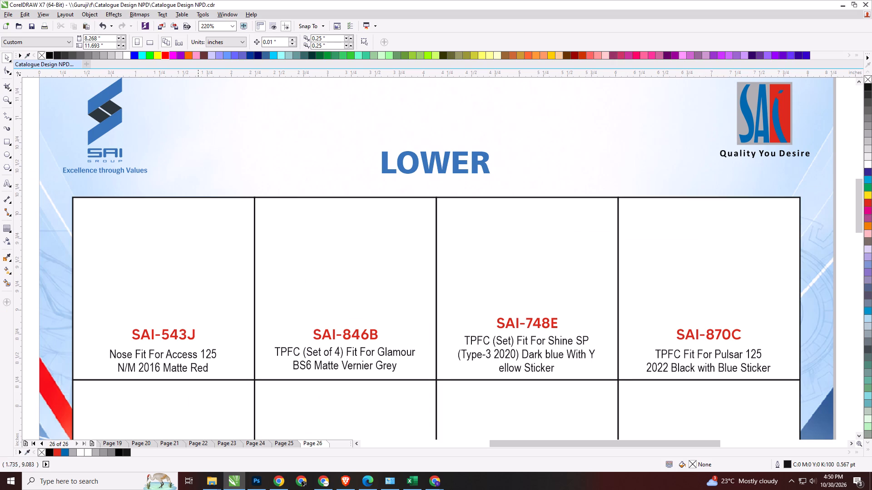
double_click(185, 334)
key(ctrl+a)
key(ctrl+v)
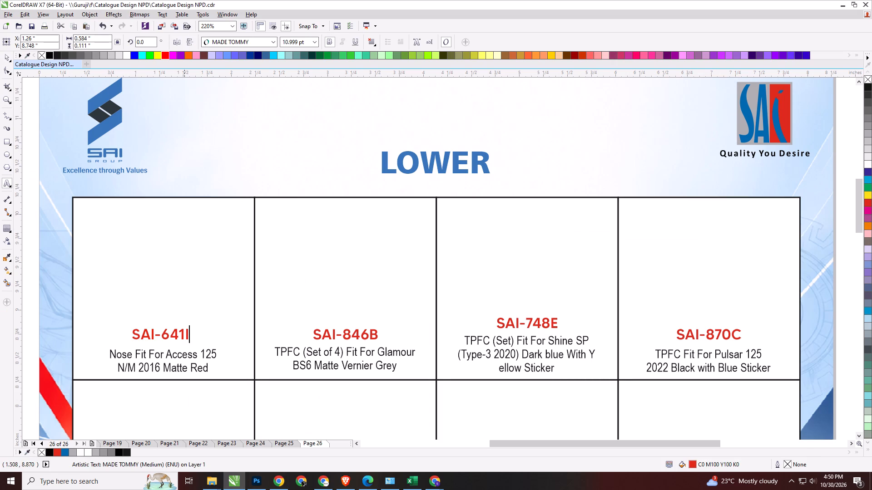
Replace the code in the top row's second cell with SAI-496L from the Excel list.
click(354, 335)
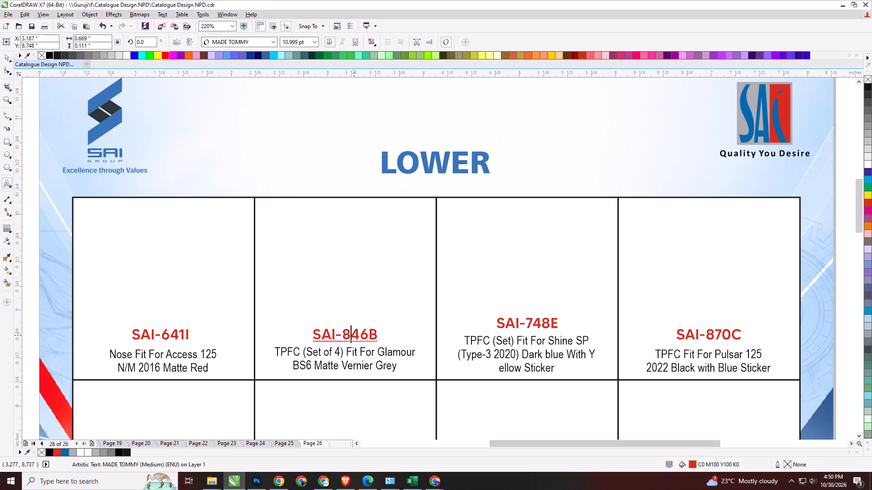
key(ctrl+a)
key(alt+Tab)
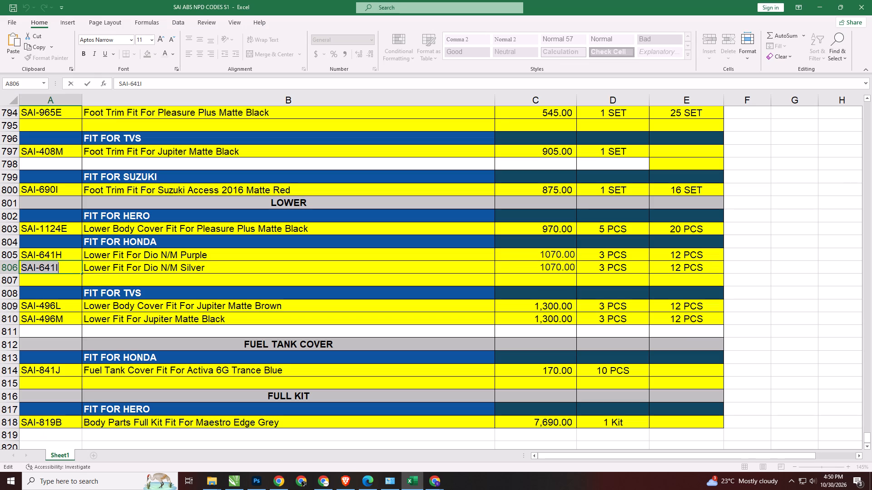
double_click(73, 308)
key(ctrl+a)
key(ctrl+c)
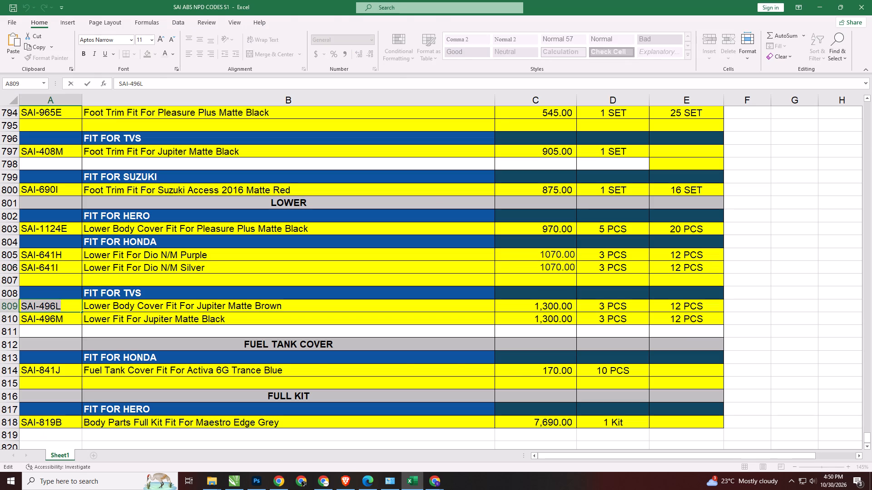
key(alt+Tab)
key(ctrl+v)
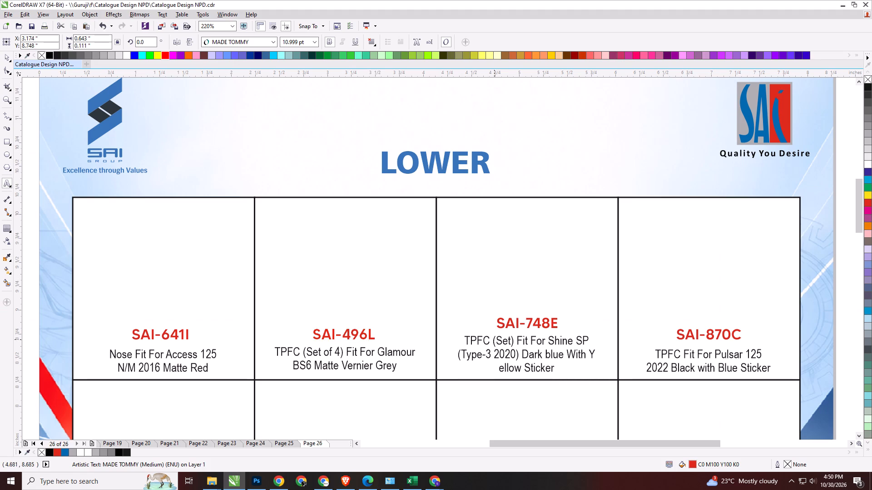
Replace the code in the top row's third cell with SAI-496M from the Excel list.
click(521, 326)
key(ctrl+a)
key(alt+Tab)
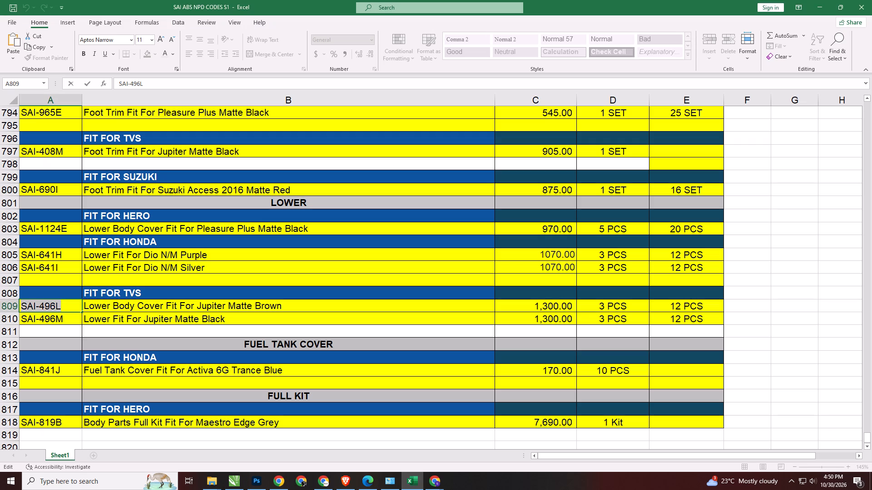
double_click(73, 320)
key(ctrl+a)
key(ctrl+c)
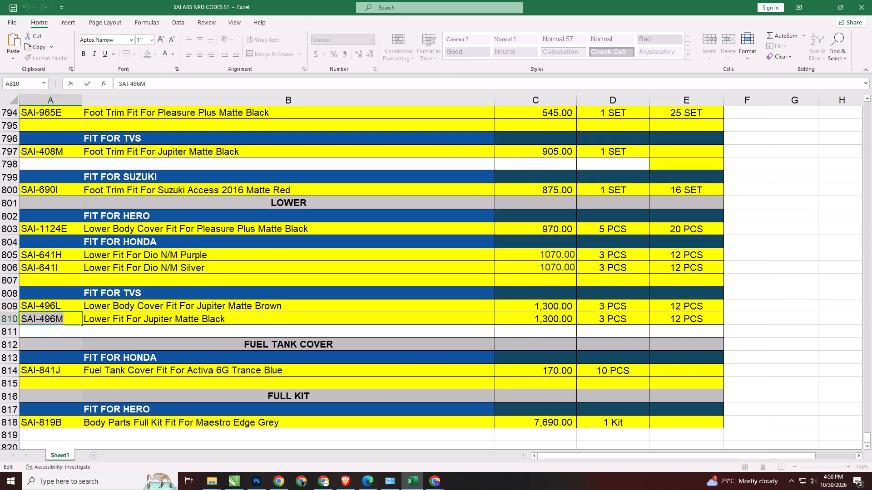
key(alt+Tab)
key(ctrl+v)
Replace SAI-496M's description with "Lower Fit For Jupiter Matte Black" from Excel, breaking the line before "Matte".
click(538, 346)
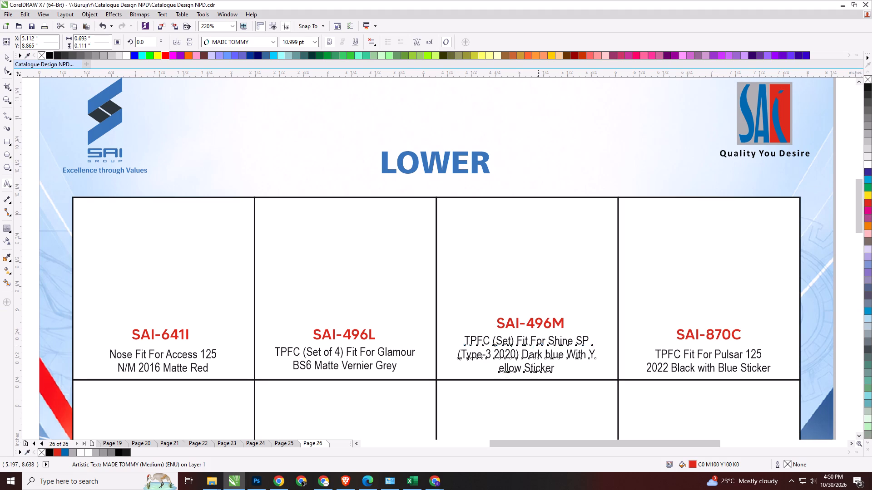
key(ctrl+a)
key(alt+Tab)
double_click(143, 324)
key(ctrl+a)
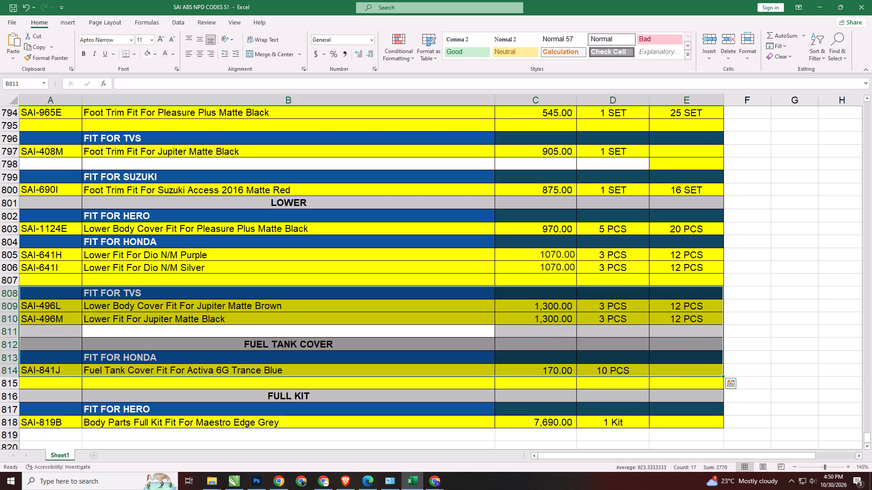
double_click(150, 320)
key(ctrl+a)
key(ctrl+c)
key(alt+Tab)
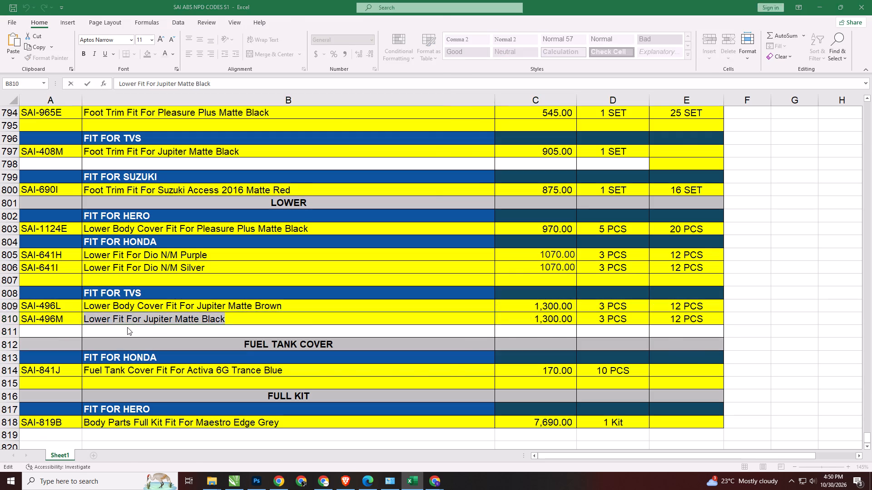
key(ctrl+v)
click(546, 342)
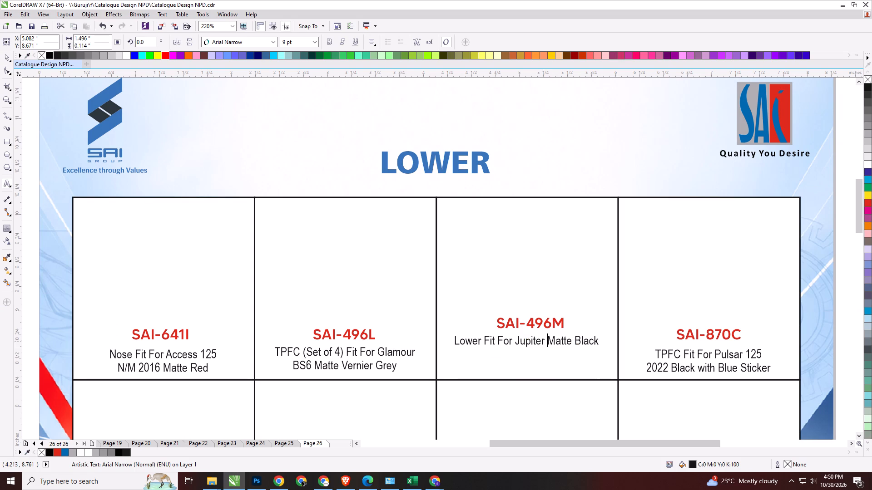
key(Return)
Replace SAI-496L's description with "Lower Body Cover Fit For Jupiter Matte Brown" from Excel, breaking the line before "Jupiter".
click(395, 353)
key(ctrl+a)
key(alt+Tab)
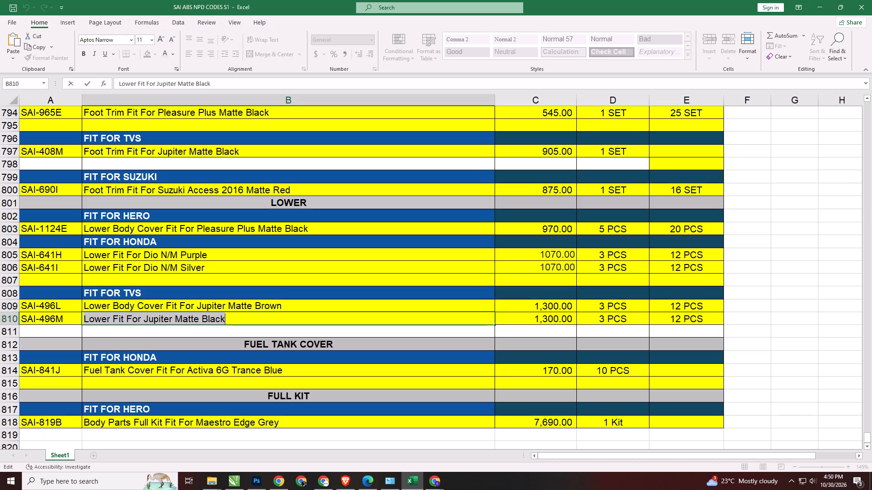
double_click(149, 305)
key(ctrl+a)
key(ctrl+c)
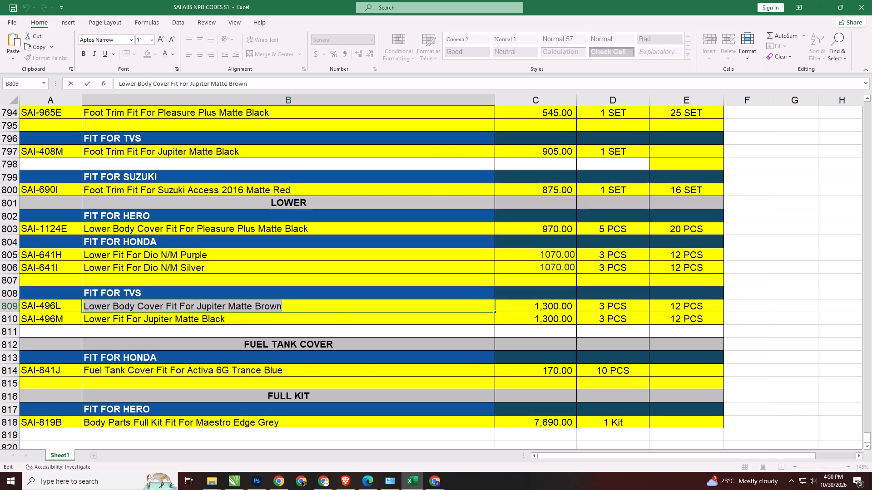
key(alt+Tab)
key(ctrl+v)
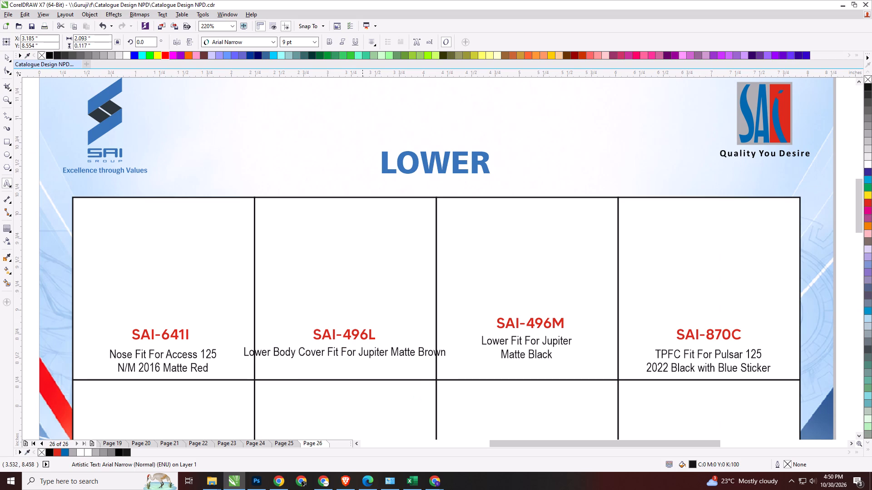
click(360, 351)
key(Return)
Replace SAI-641I's description with "Lower Fit For Dio N/M Silver" from Excel, breaking the line before "N/M".
click(186, 359)
key(ctrl+a)
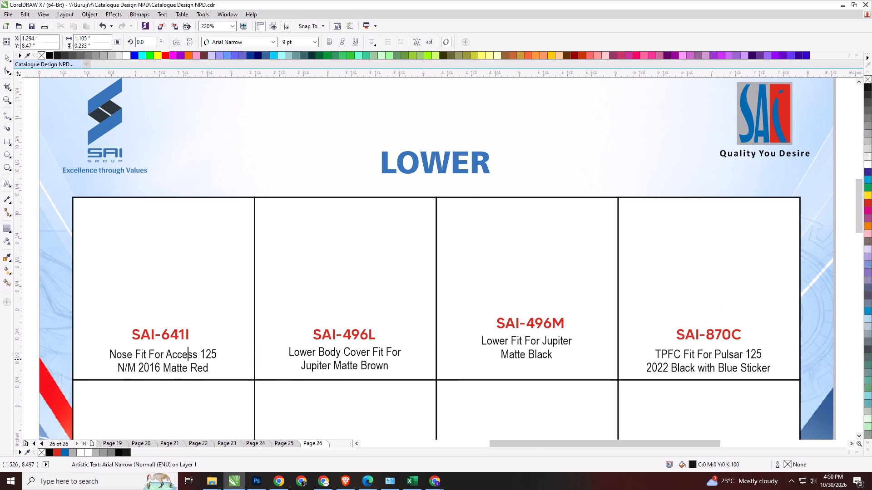
key(alt+Tab)
double_click(151, 270)
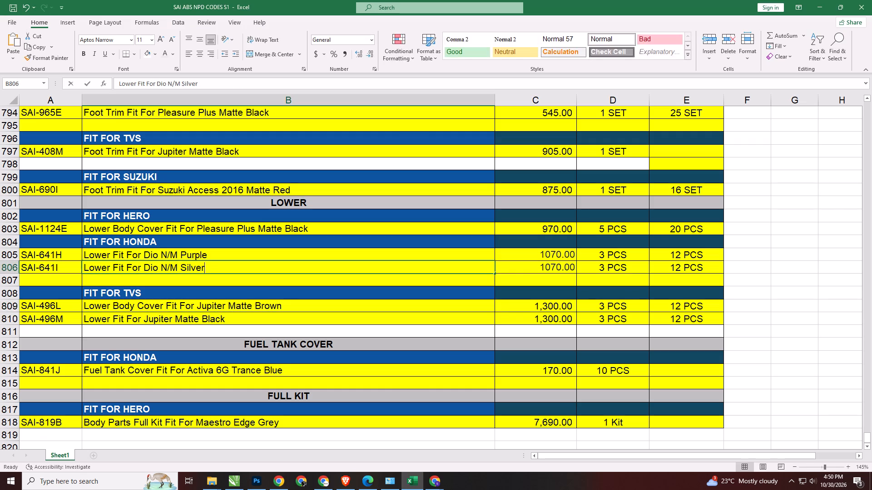
key(ctrl+a)
key(ctrl+c)
key(alt+Tab)
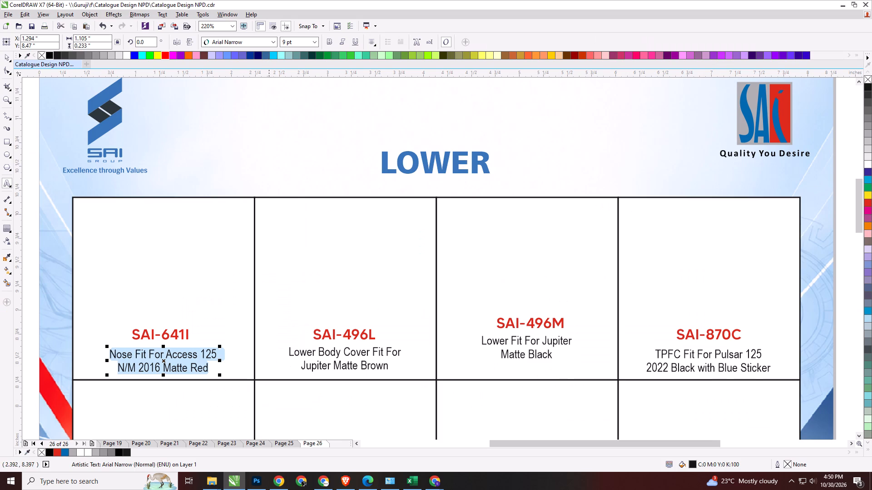
key(ctrl+v)
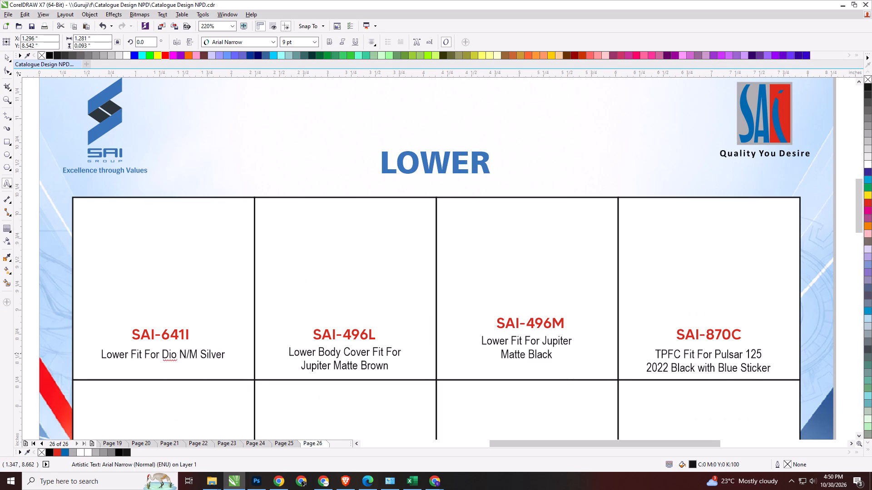
click(182, 354)
key(Return)
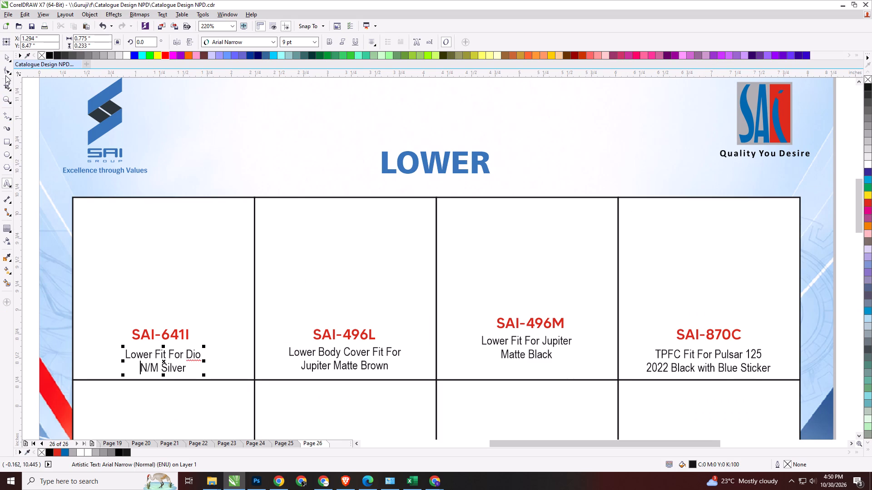
click(6, 61)
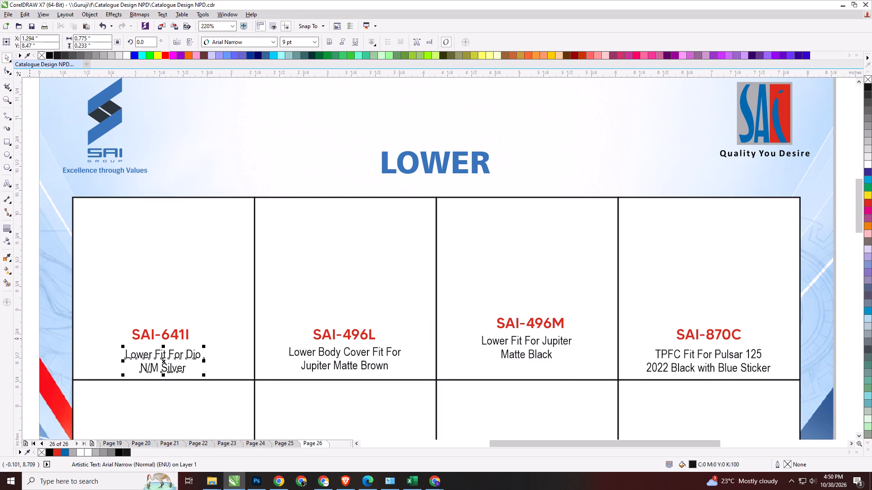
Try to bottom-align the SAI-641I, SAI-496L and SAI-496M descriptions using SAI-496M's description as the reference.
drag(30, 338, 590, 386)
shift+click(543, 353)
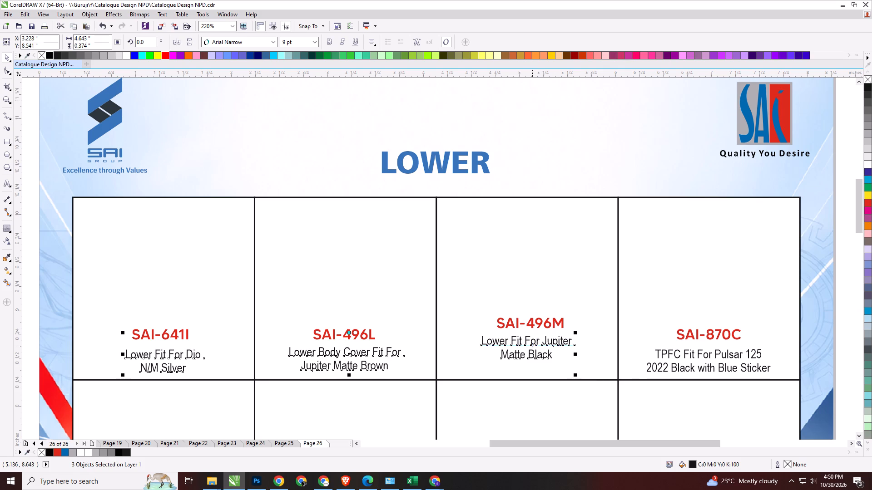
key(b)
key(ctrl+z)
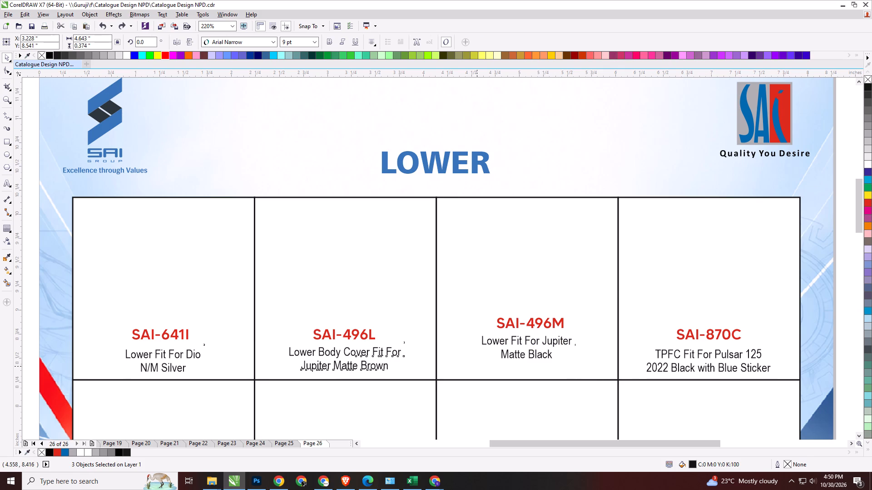
Bottom-align the descriptions of SAI-496M and SAI-496L with SAI-641I's description.
click(477, 366)
click(504, 356)
shift+click(382, 366)
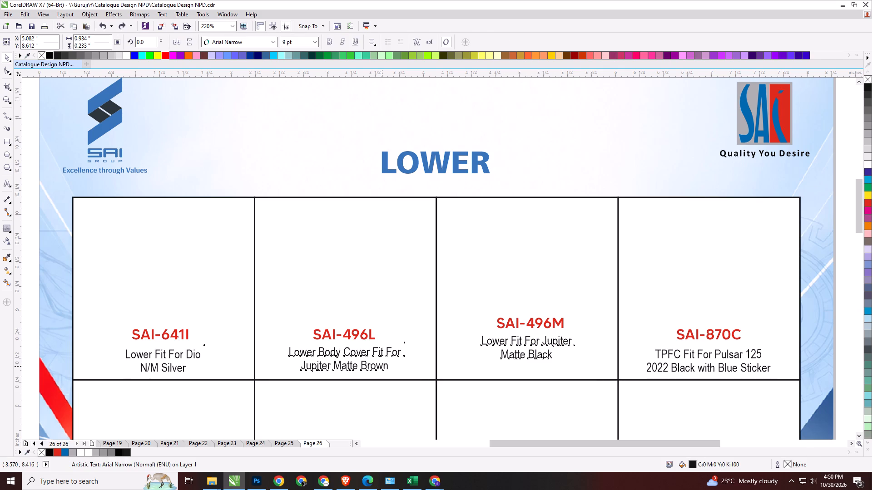
shift+click(169, 370)
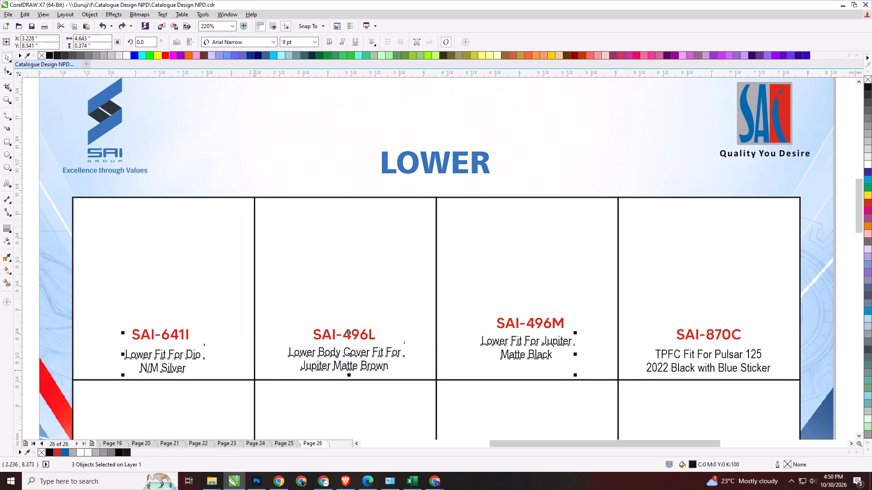
key(b)
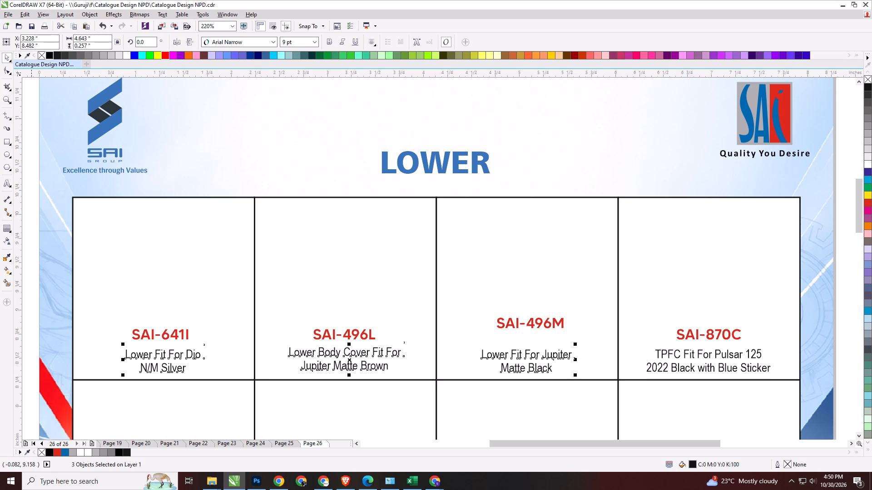
Bottom-align the SAI-496M code with the SAI-641I and SAI-496L codes in the top row.
drag(31, 294, 381, 349)
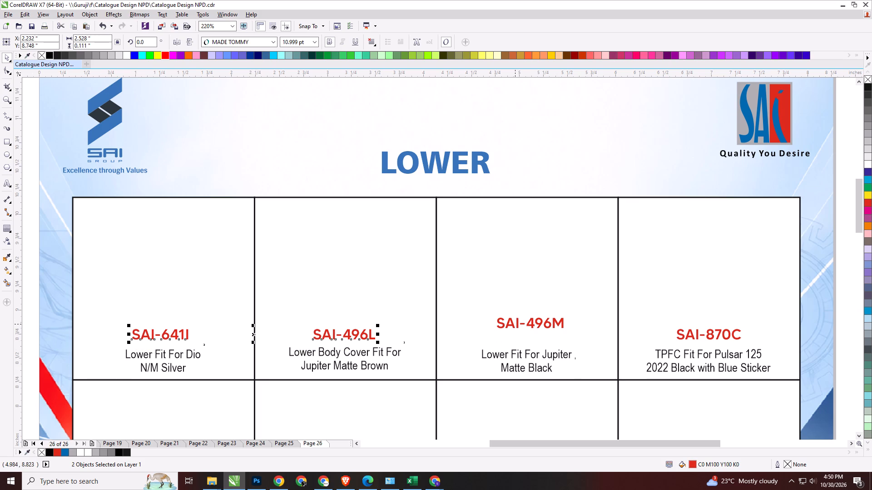
click(510, 326)
shift+drag(30, 292, 158, 326)
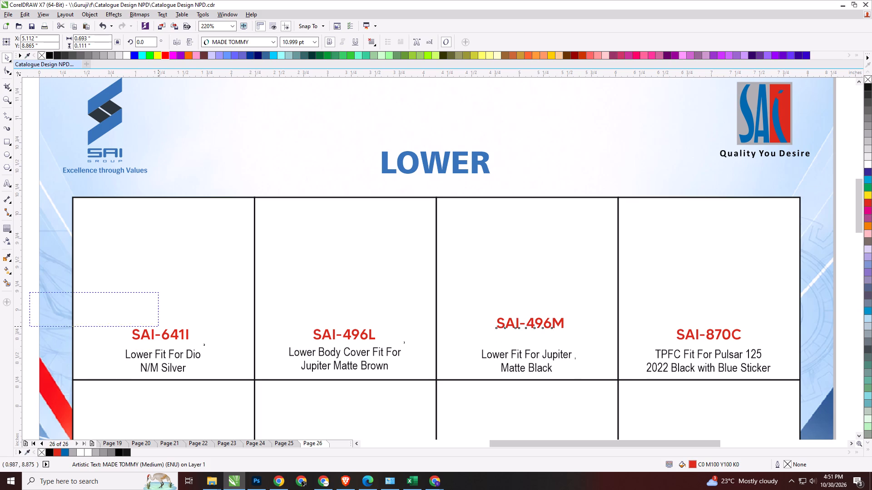
shift+drag(158, 326, 391, 349)
key(b)
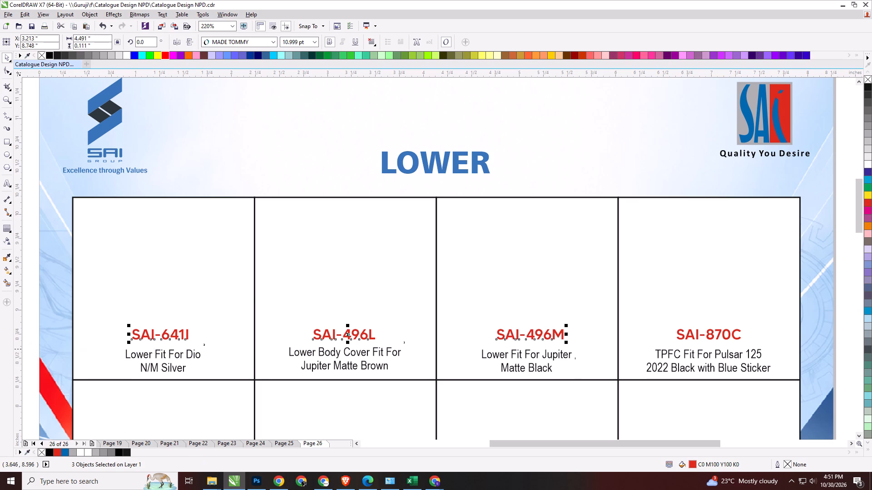
Centre the codes and descriptions of SAI-641I, SAI-496L and SAI-496M horizontally within their table cells.
drag(27, 275, 140, 329)
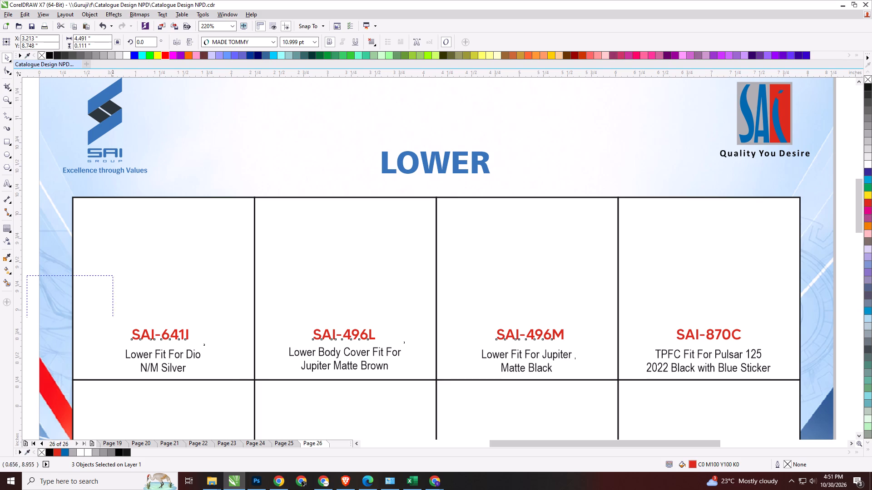
drag(140, 329, 232, 384)
shift+click(222, 312)
key(c)
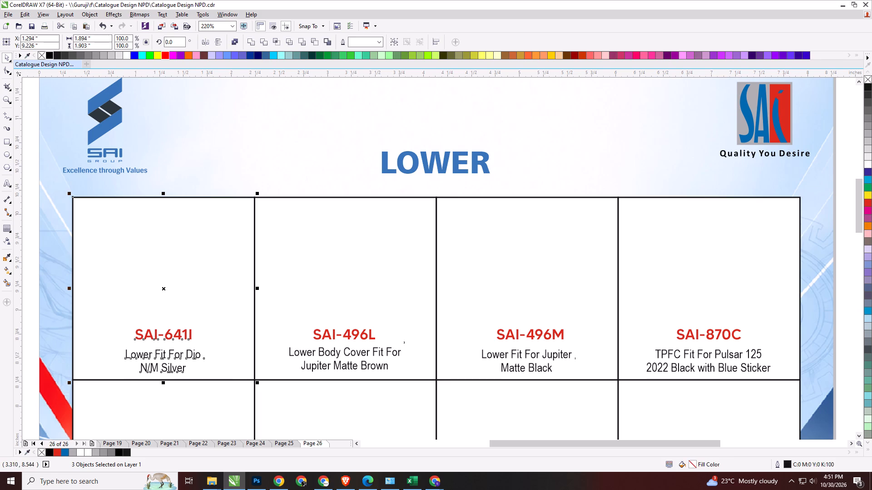
click(355, 353)
shift+click(355, 335)
shift+click(353, 304)
key(c)
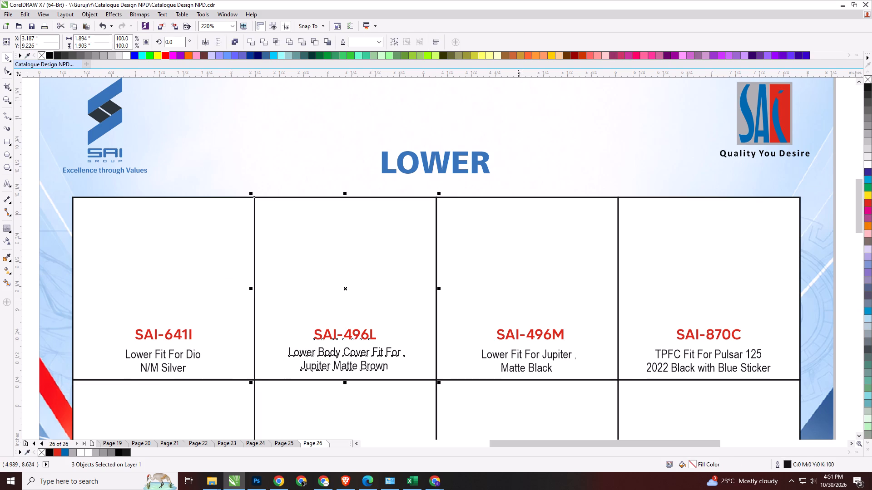
click(516, 353)
click(513, 354)
shift+click(514, 334)
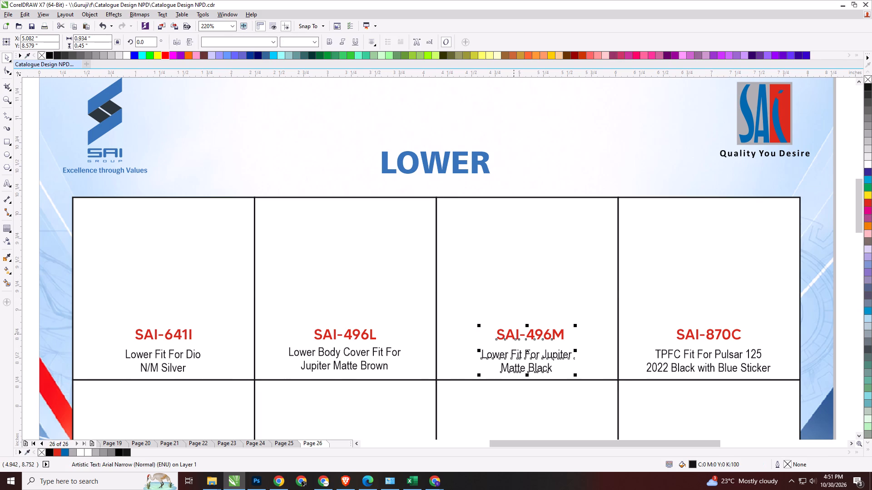
shift+click(515, 307)
key(c)
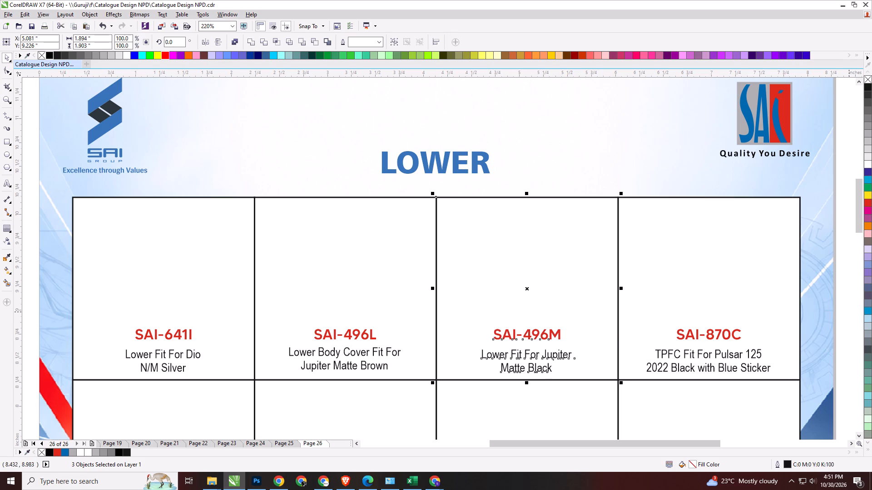
click(849, 312)
Replace the code in the top row's fourth cell with SAI-841J from the Excel list.
double_click(719, 334)
key(ctrl+a)
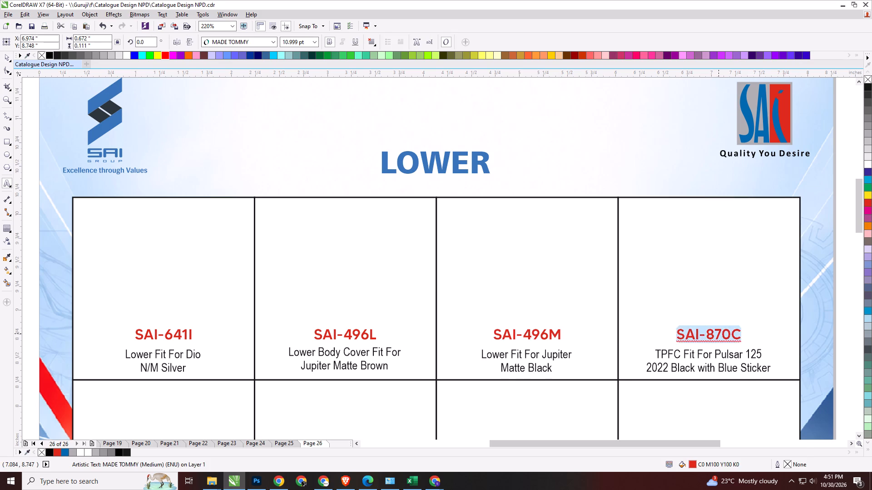
key(alt+Tab)
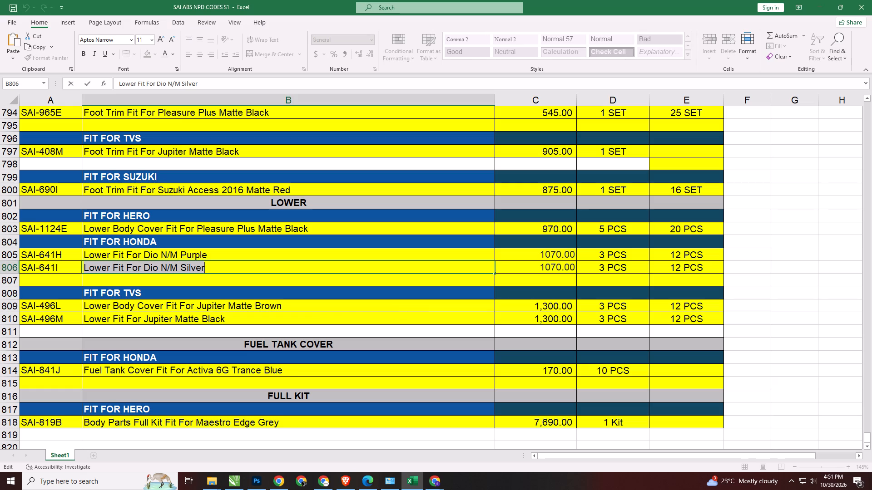
triple_click(64, 372)
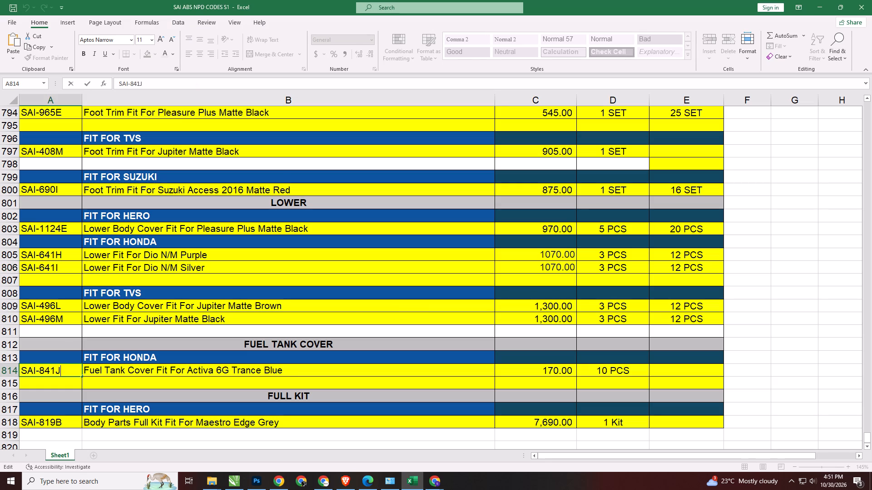
key(ctrl+a)
key(ctrl+c)
key(alt+Tab)
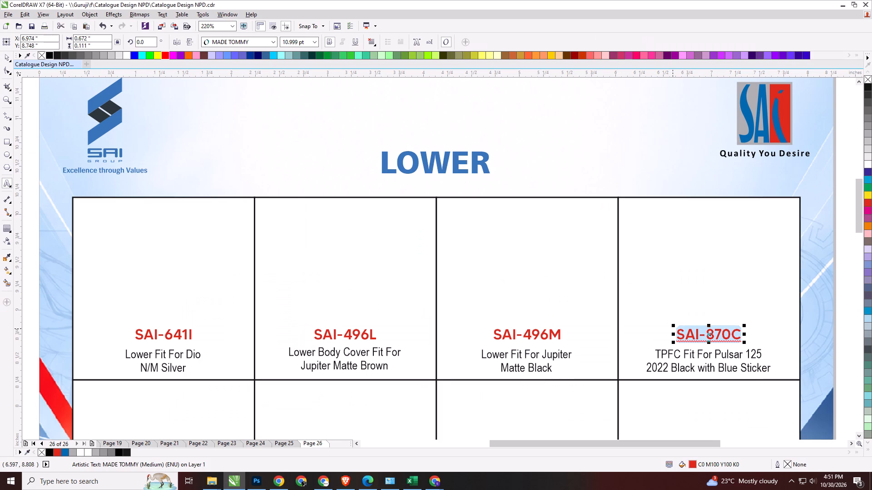
key(ctrl+v)
Replace SAI-841J's description with "Fuel Tank Cover Fit For Activa 6G Trance Blue" from Excel, breaking the line before "Activa".
click(688, 354)
key(ctrl+a)
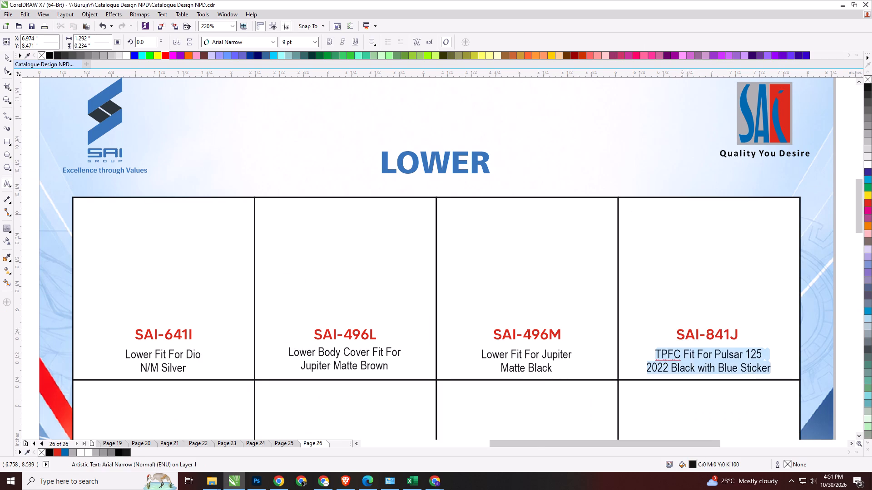
key(alt+Tab)
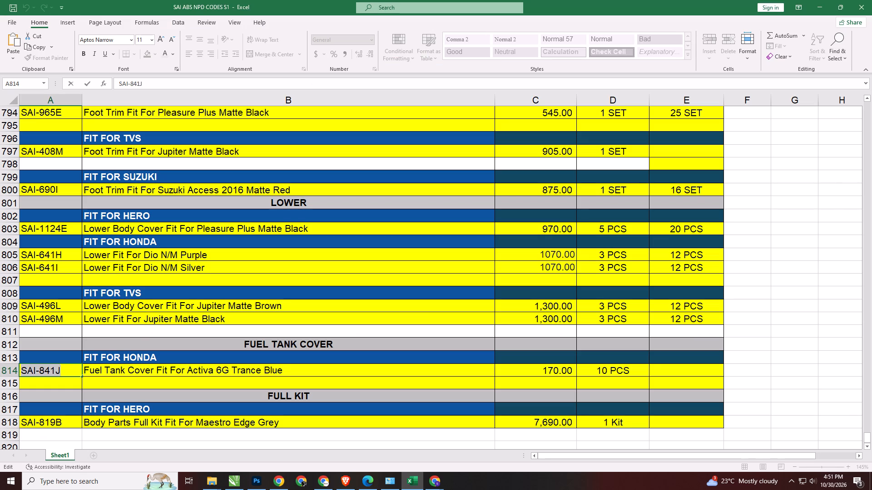
double_click(141, 372)
key(ctrl+a)
key(ctrl+c)
key(alt+Tab)
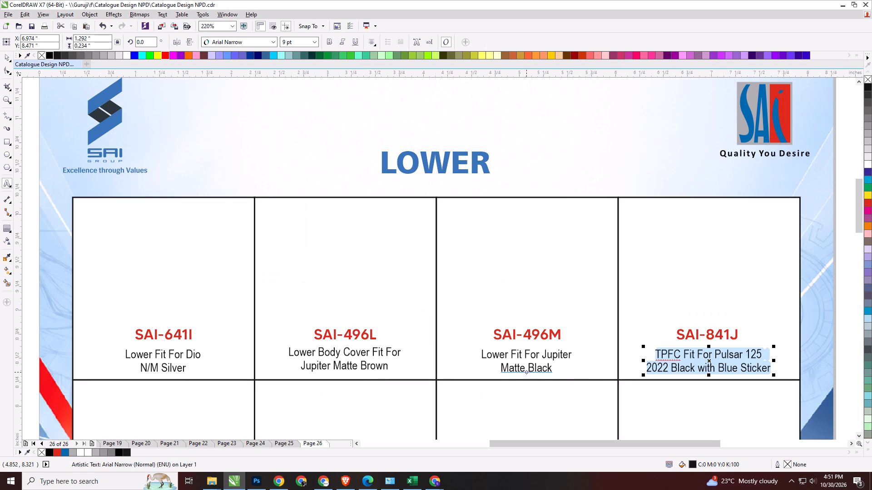
key(ctrl+v)
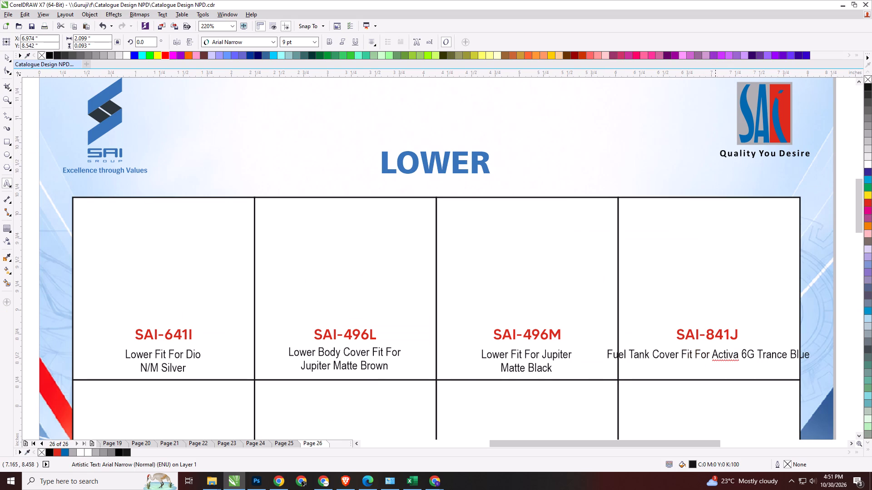
click(715, 357)
key(Return)
click(10, 61)
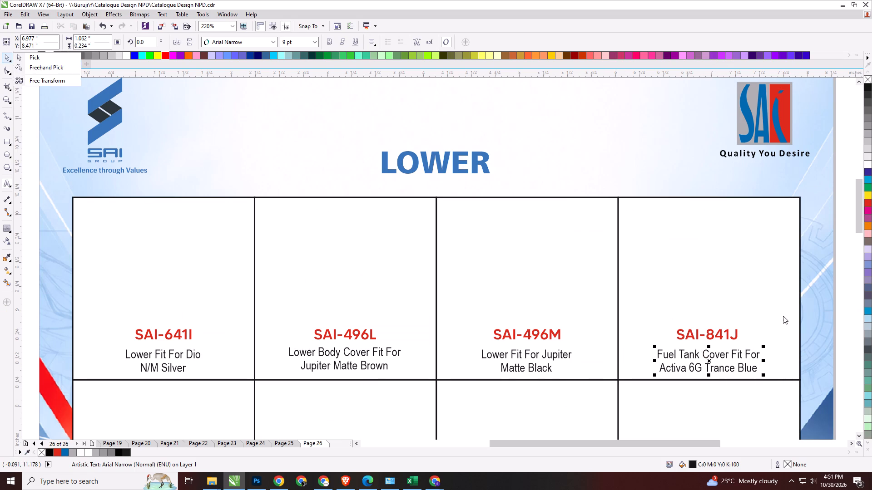
Bottom-align the SAI-841J code with the SAI-496M code in the neighbouring cell.
drag(846, 301, 557, 353)
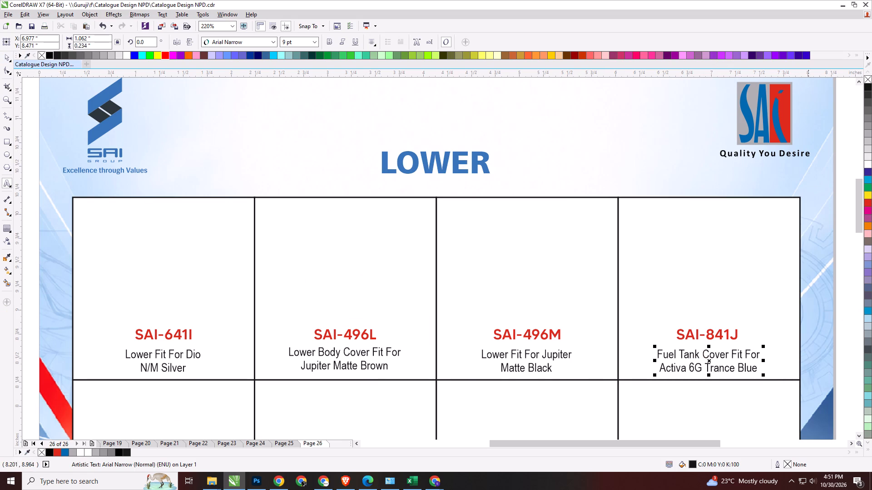
click(9, 55)
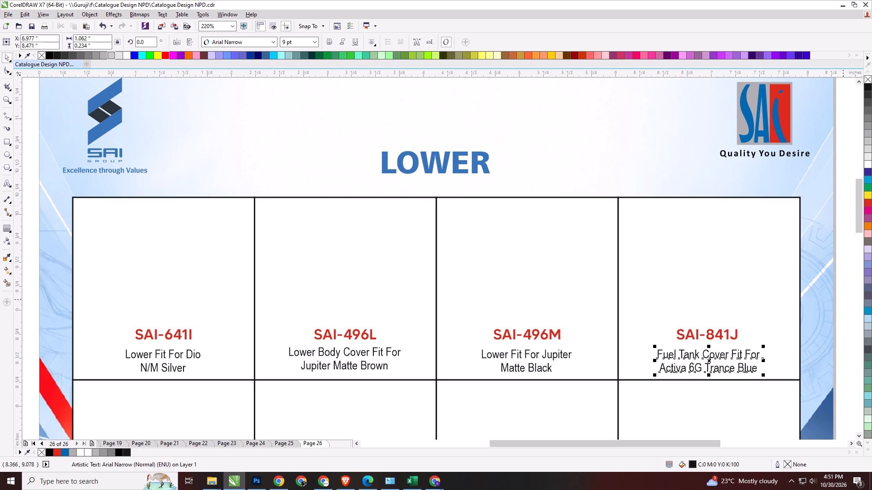
drag(843, 297, 636, 350)
shift+click(551, 336)
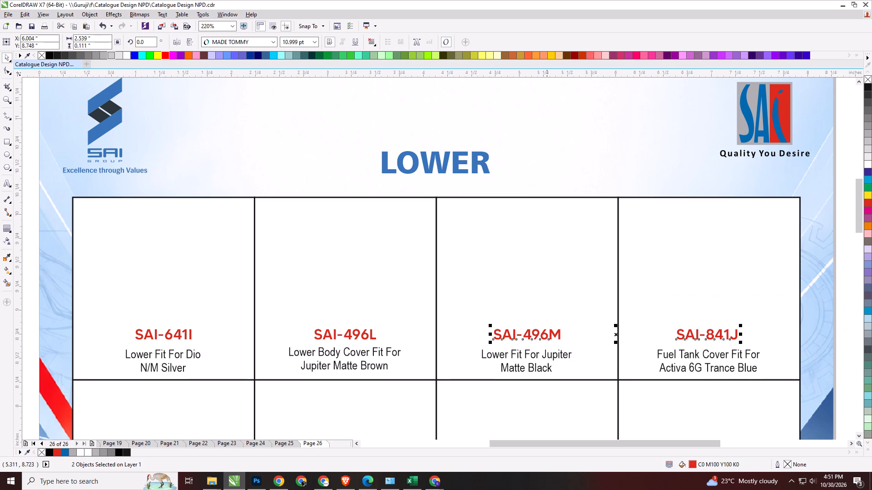
key(b)
Bottom-align SAI-841J's description with SAI-496M's description and clear the selection.
drag(849, 335, 678, 386)
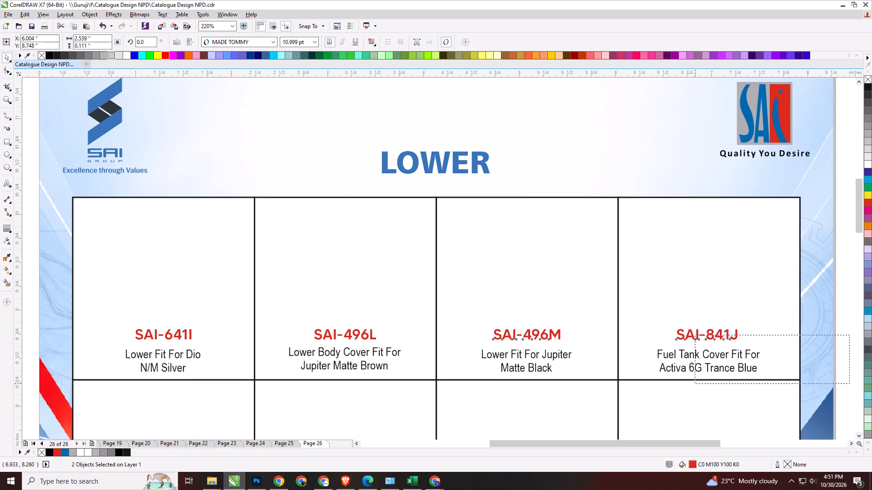
drag(678, 386, 656, 389)
shift+click(536, 370)
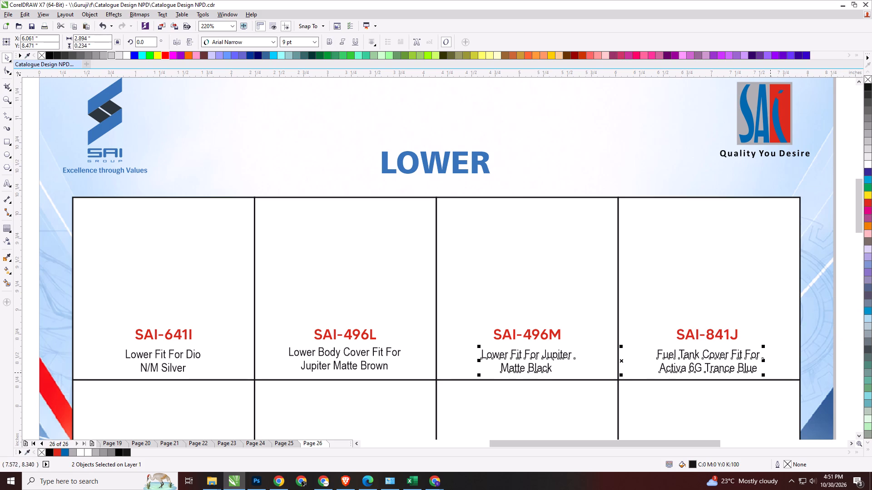
key(b)
click(849, 357)
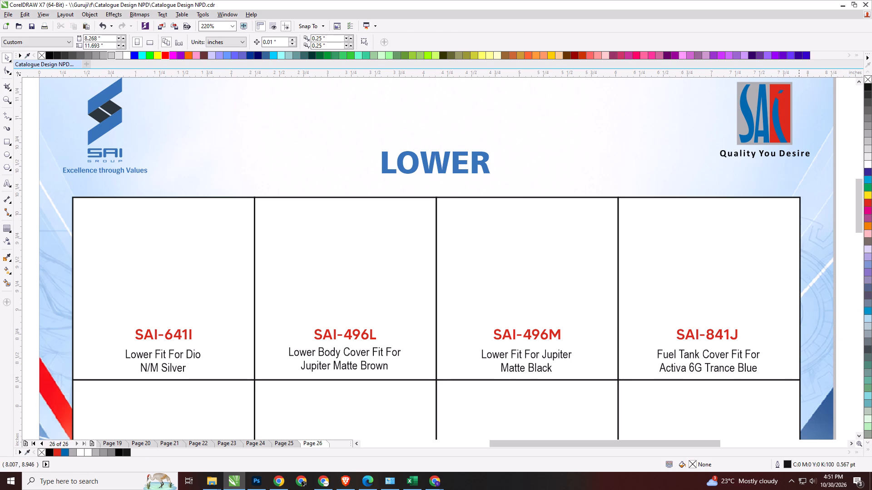
Extend the LOWER page heading to "LOWER/FUEL TANK COVER", copying the added category name from the Excel list.
key(alt+Tab)
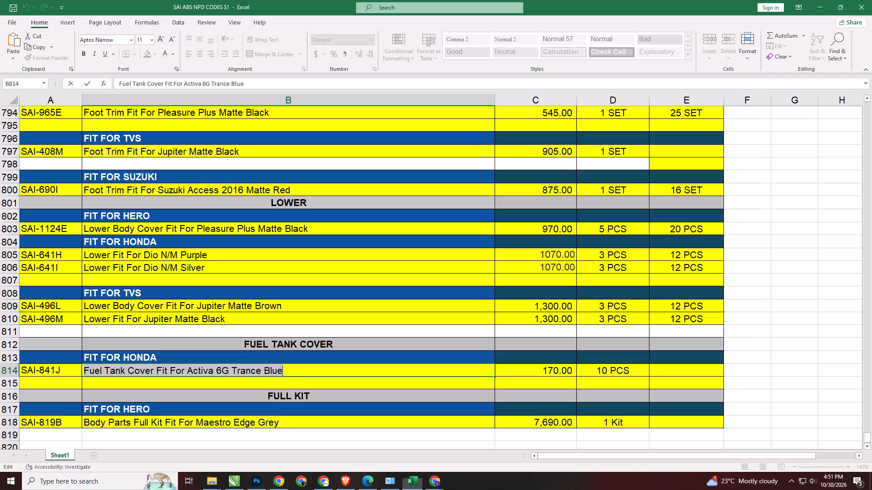
double_click(344, 345)
drag(336, 345, 295, 345)
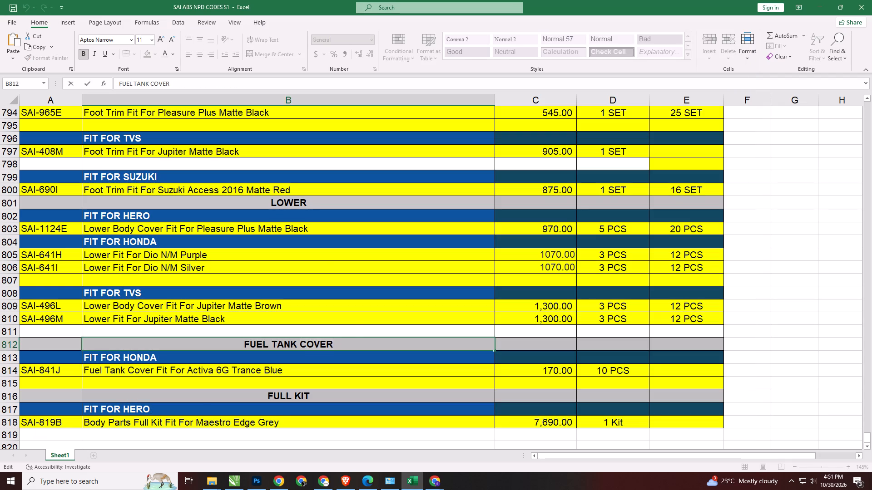
drag(295, 345, 295, 345)
drag(178, 85, 115, 85)
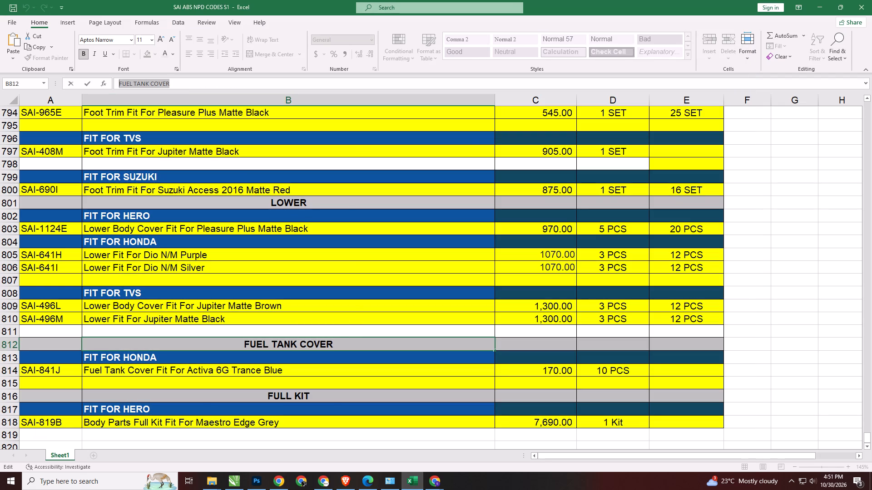
key(ctrl+c)
key(alt+Tab)
double_click(486, 167)
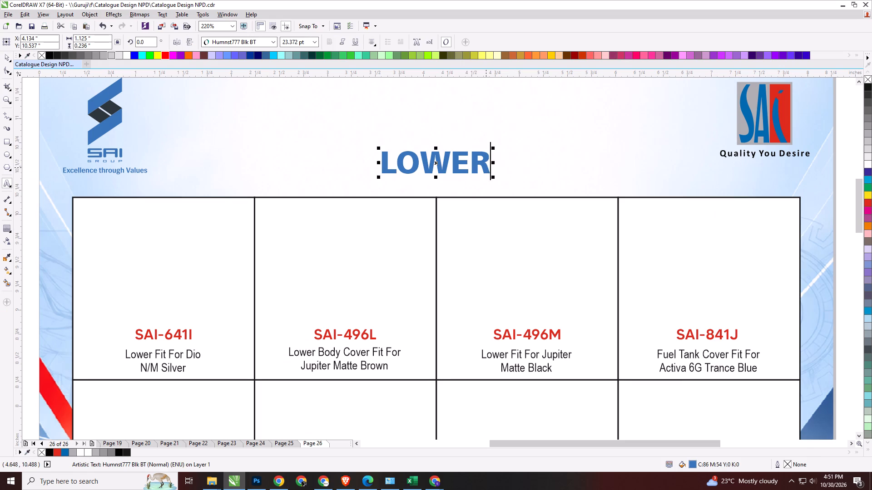
key(slash)
key(ctrl+v)
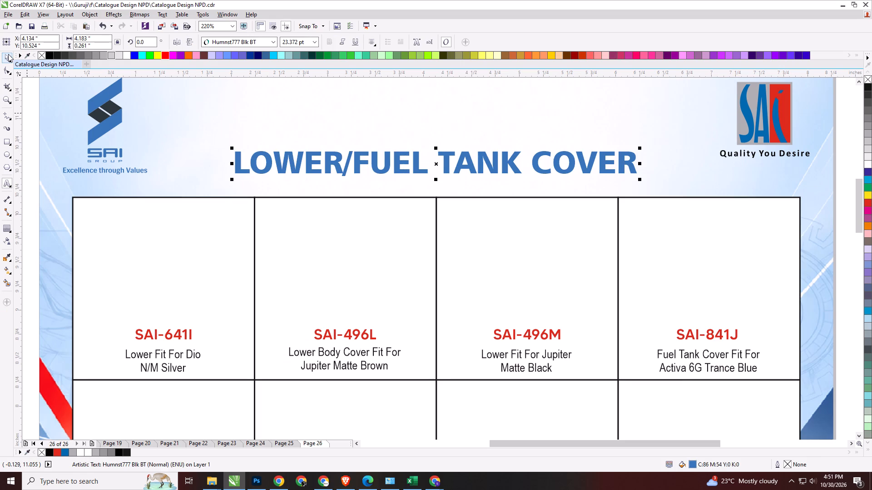
click(8, 54)
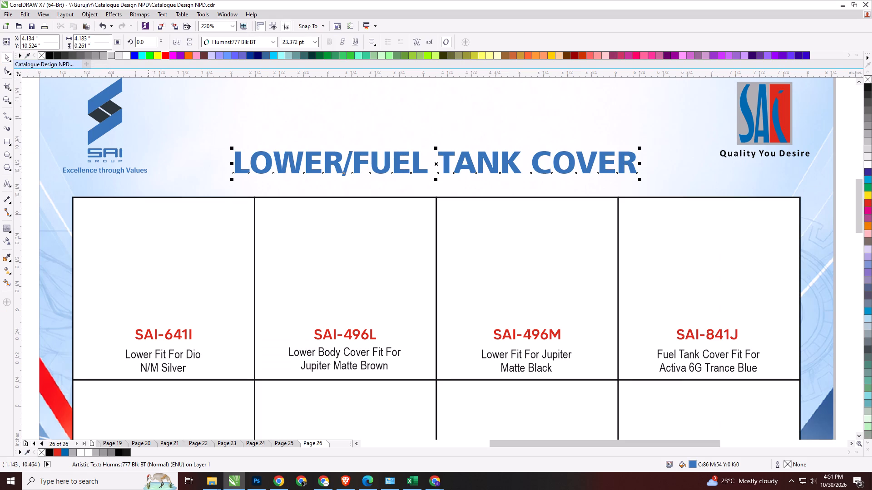
Centre the LOWER/FUEL TANK COVER heading horizontally on the page background and clear the selection.
shift+click(176, 172)
key(c)
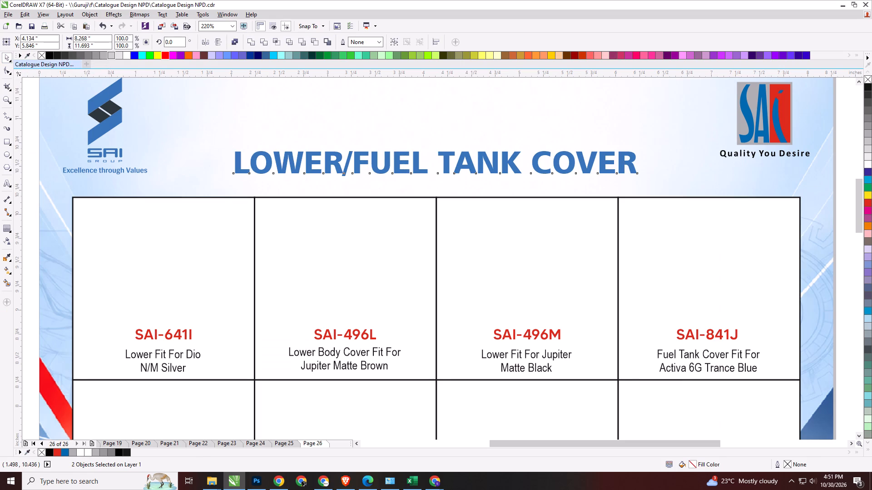
click(29, 160)
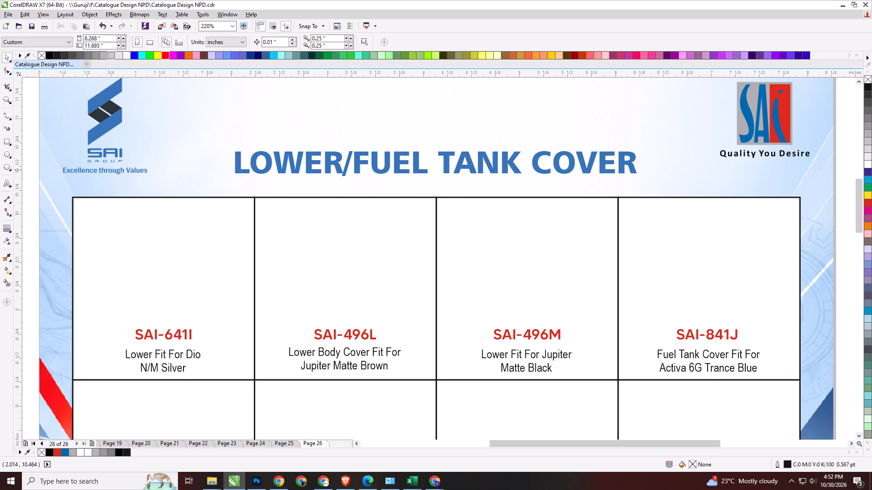
click(238, 169)
shift+click(222, 171)
key(c)
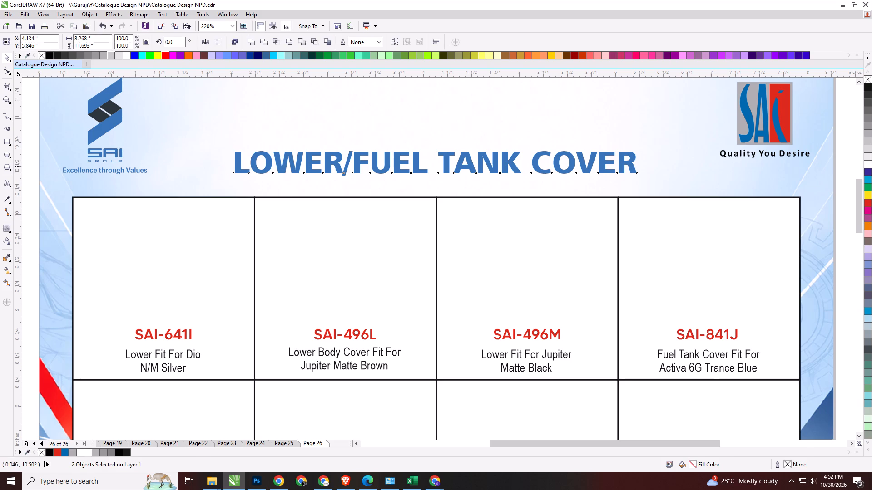
click(32, 167)
Bottom-align the LOWER/FUEL TANK COVER heading with the header logo group and clear the selection.
click(236, 158)
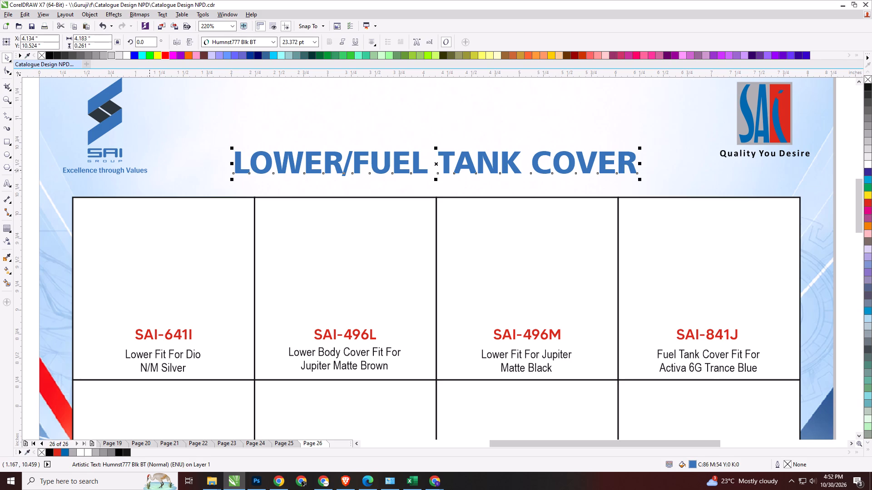
shift+click(144, 170)
key(b)
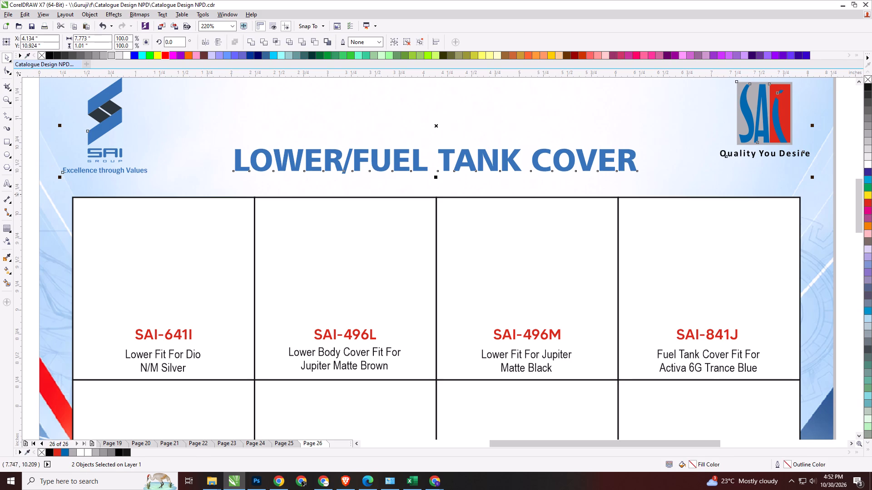
click(840, 190)
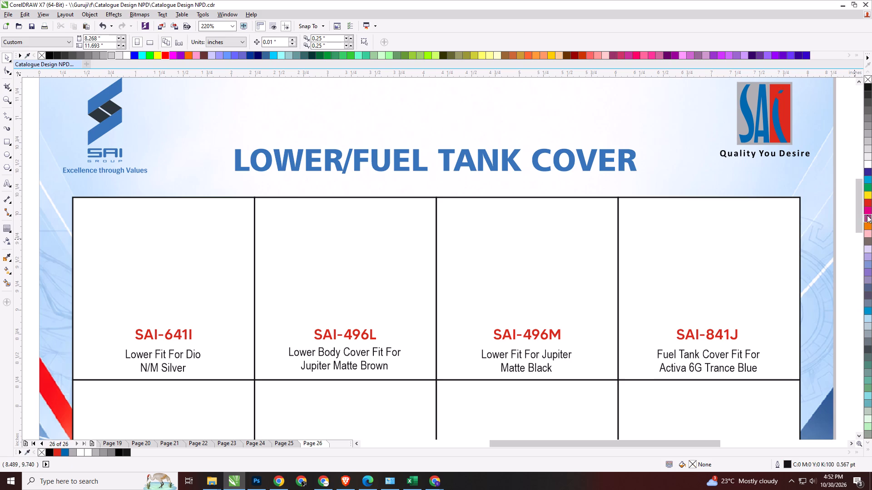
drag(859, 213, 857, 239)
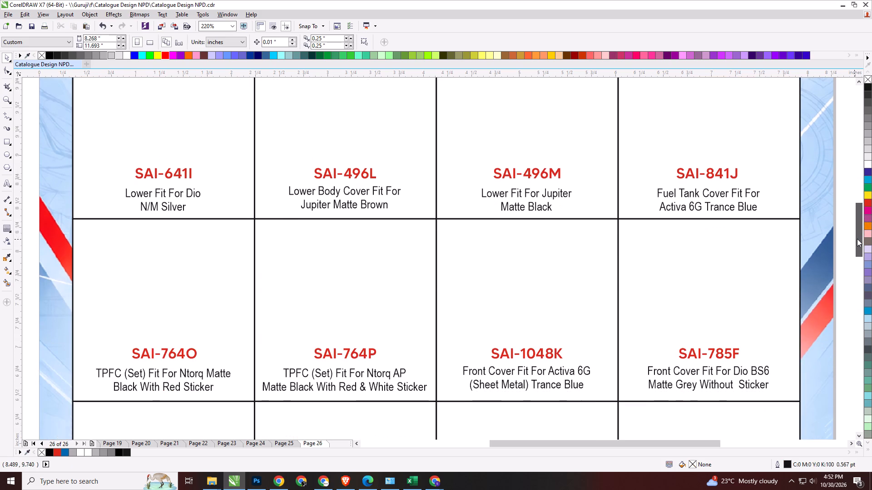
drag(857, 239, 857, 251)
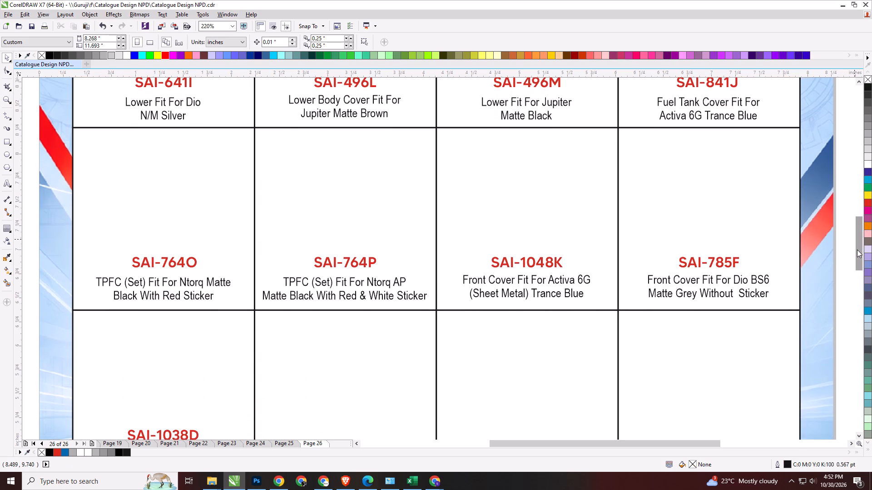
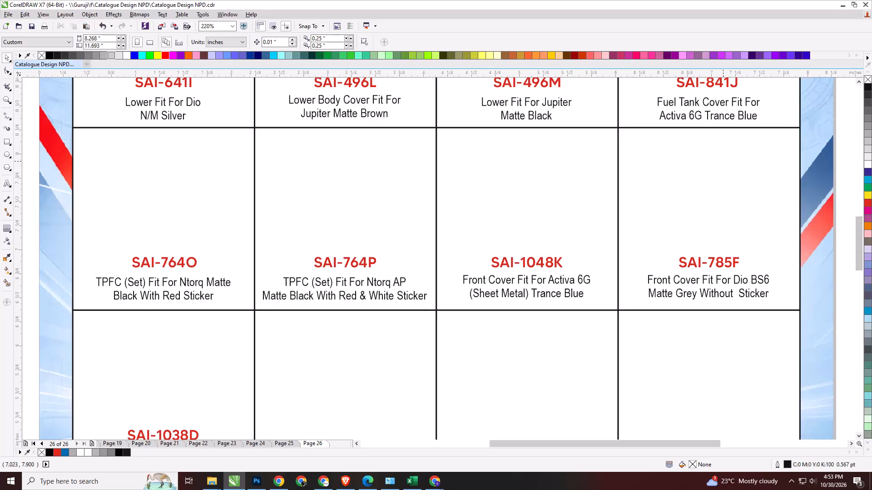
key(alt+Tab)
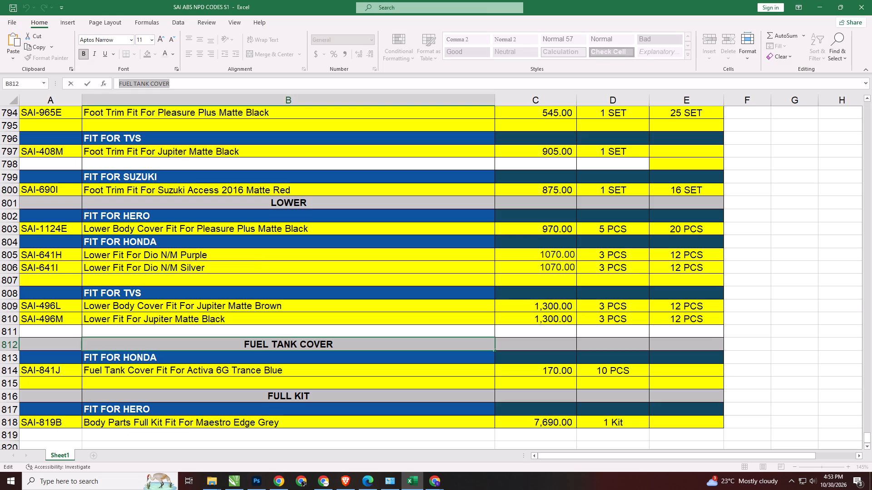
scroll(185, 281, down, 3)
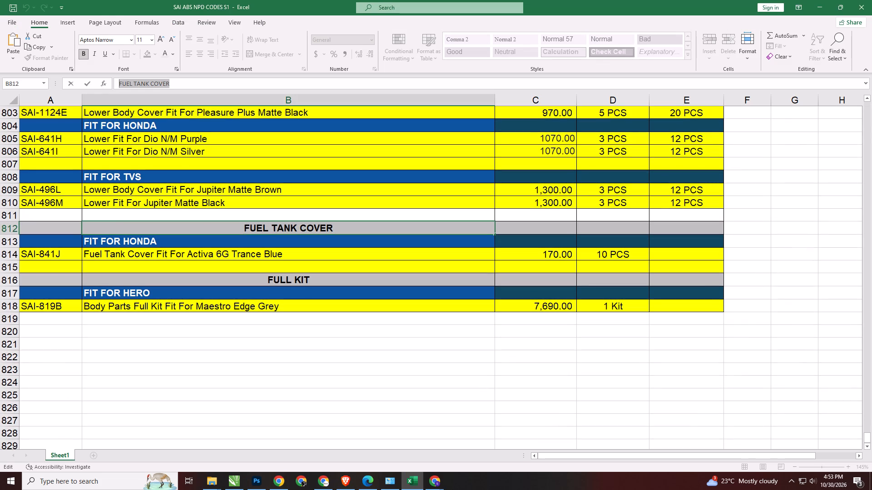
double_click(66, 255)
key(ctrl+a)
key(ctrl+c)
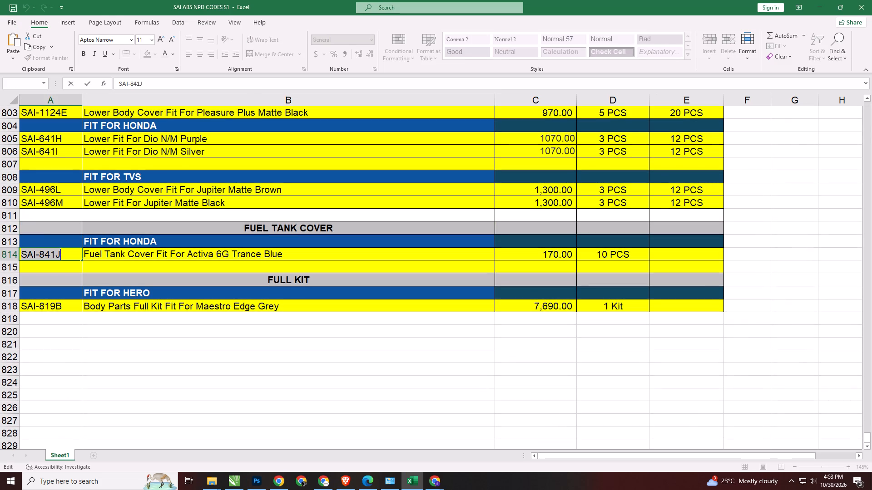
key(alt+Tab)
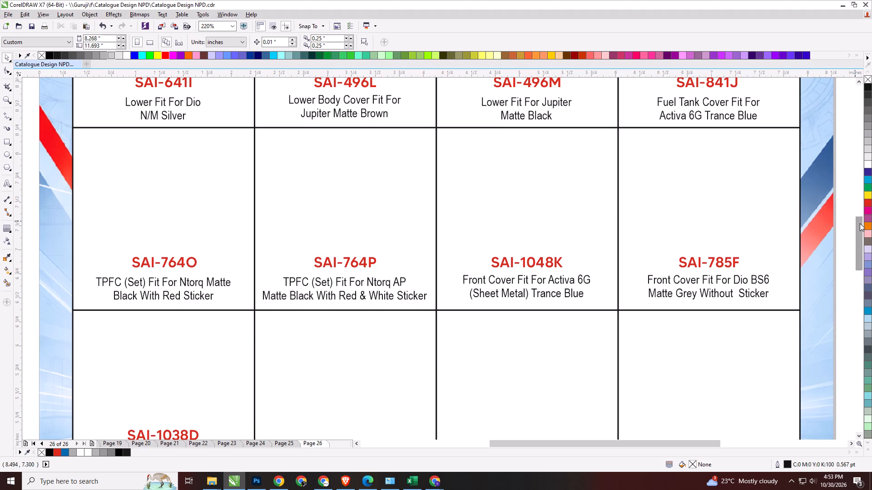
Replace the code SAI-764O in the second row's first cell with SAI-819B, copied from the Excel list.
drag(860, 223, 860, 216)
key(alt+Tab)
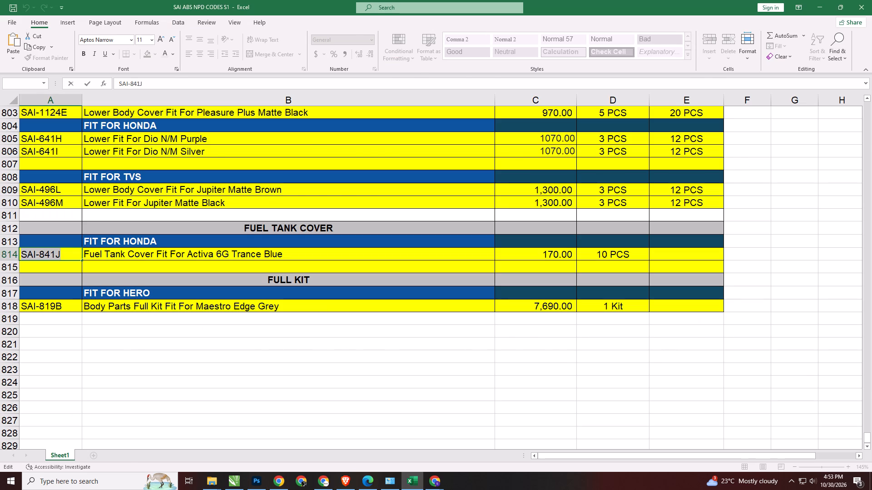
key(alt+Tab)
double_click(174, 315)
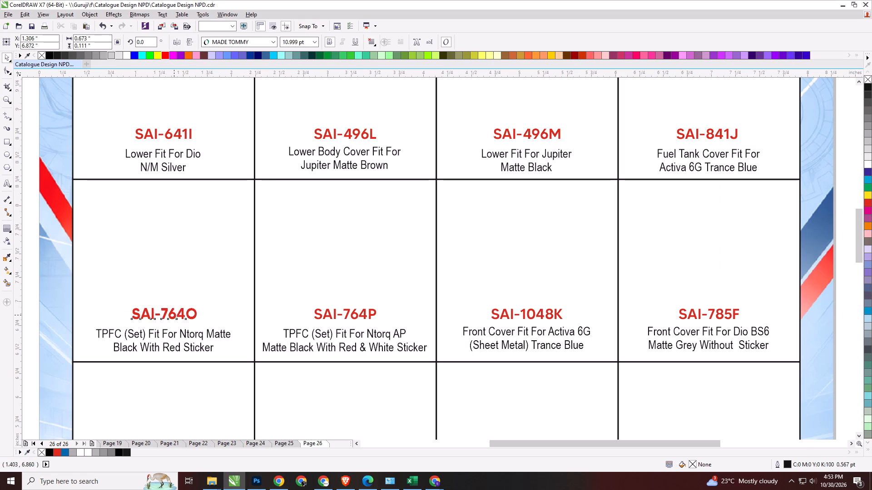
key(ctrl+a)
key(alt+Tab)
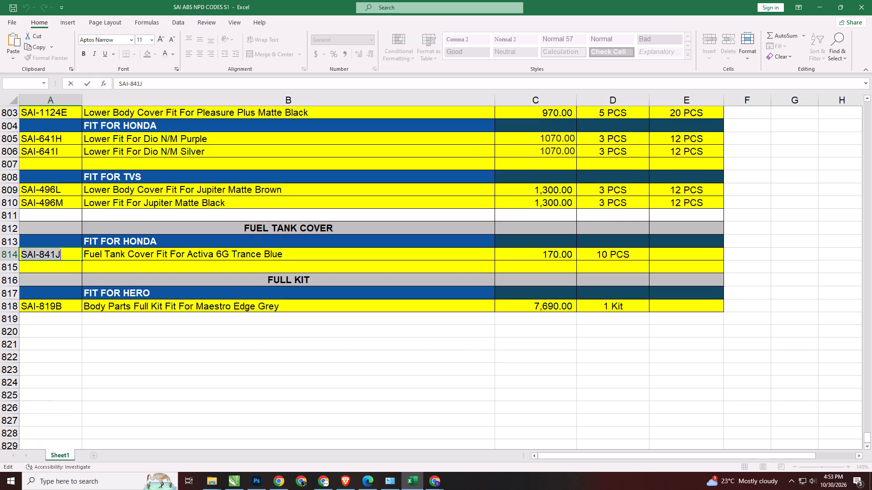
double_click(62, 309)
key(ctrl+a)
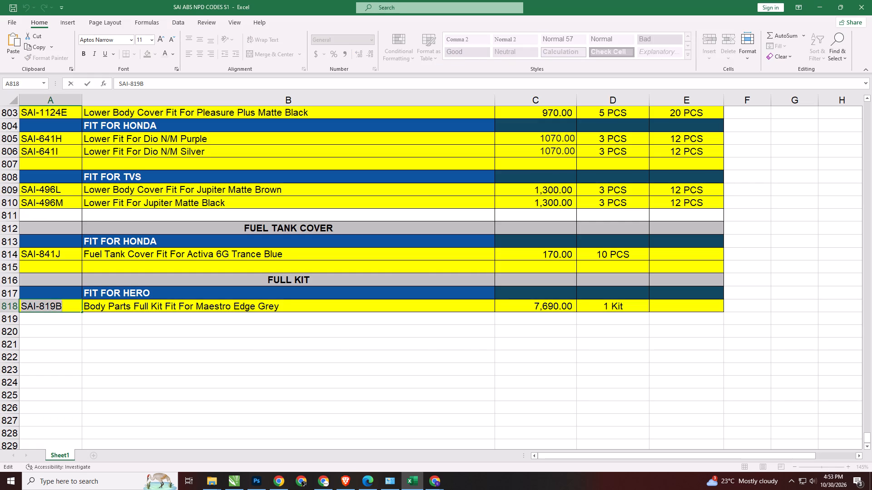
key(ctrl+c)
key(alt+Tab)
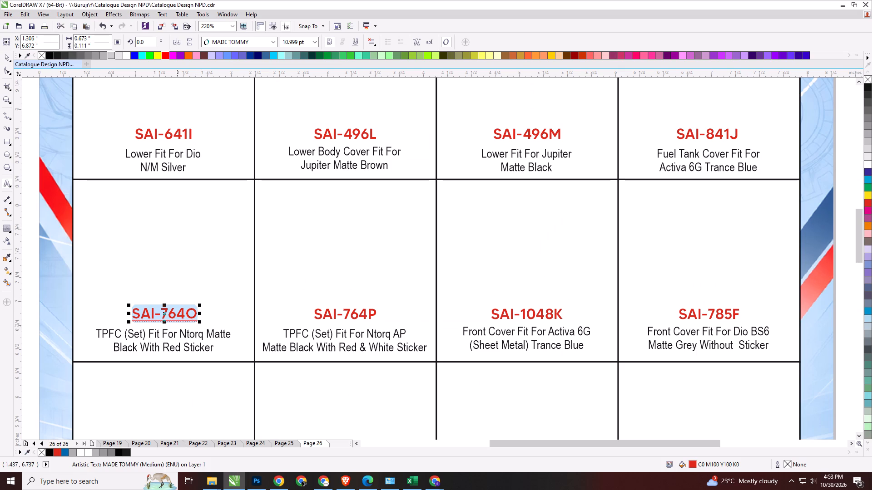
key(ctrl+v)
Replace SAI-819B's description with "Body Parts Full Kit Fit For Maestro Edge Grey" from Excel, breaking the line after "Fit For".
click(187, 335)
key(ctrl+a)
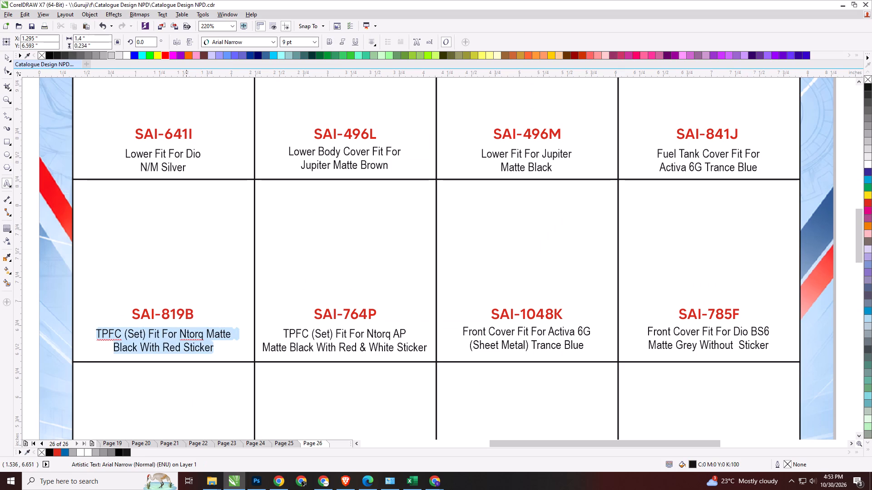
key(alt+Tab)
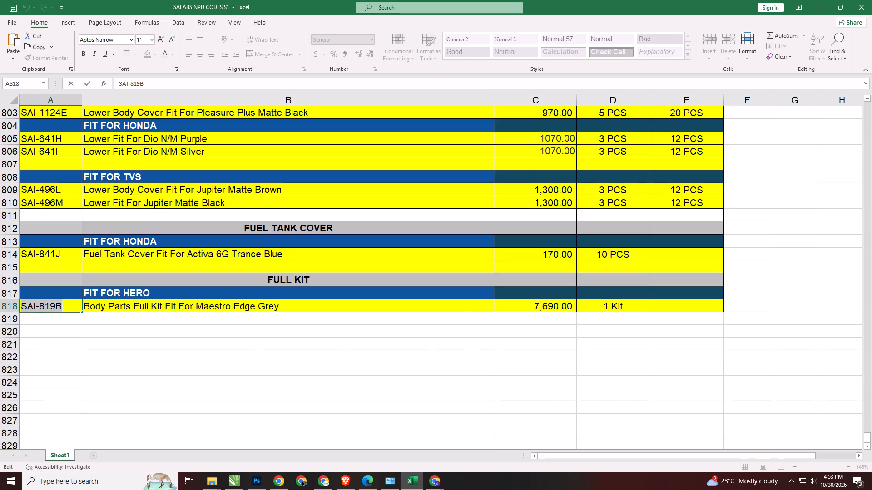
double_click(171, 311)
key(ctrl+a)
click(188, 326)
click(206, 308)
key(ctrl+a)
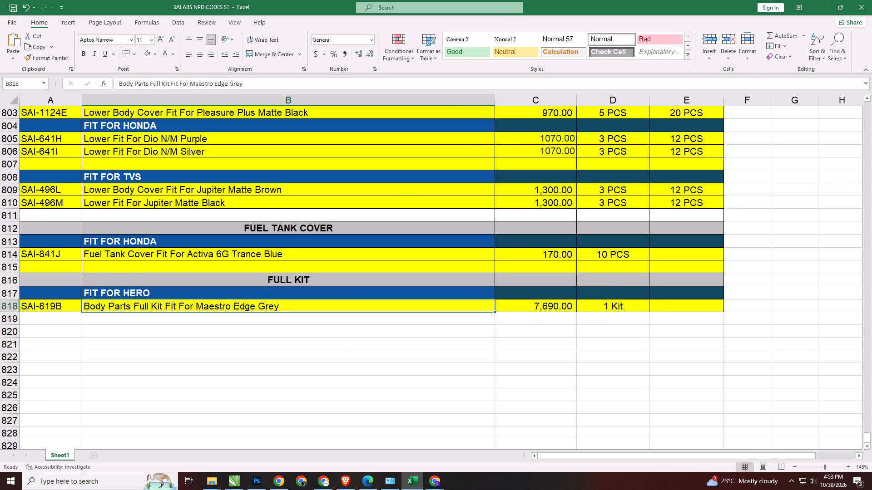
click(192, 343)
double_click(206, 307)
key(ctrl+a)
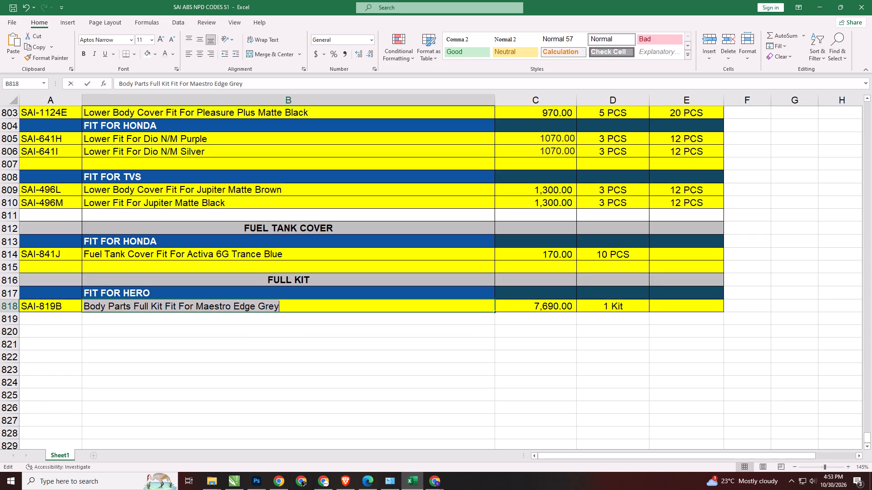
key(ctrl+c)
key(alt+Tab)
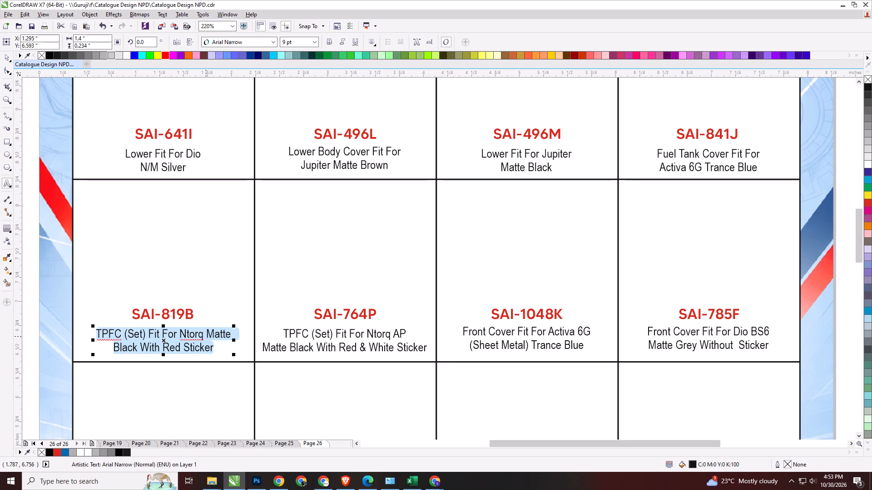
key(ctrl+v)
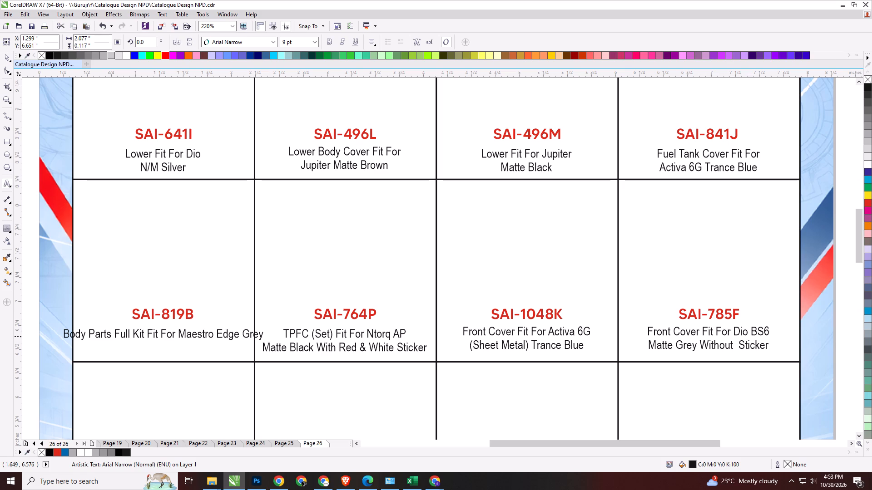
click(179, 336)
key(Return)
Centre the SAI-819B code and its description horizontally in their cell and clear the selection.
click(5, 60)
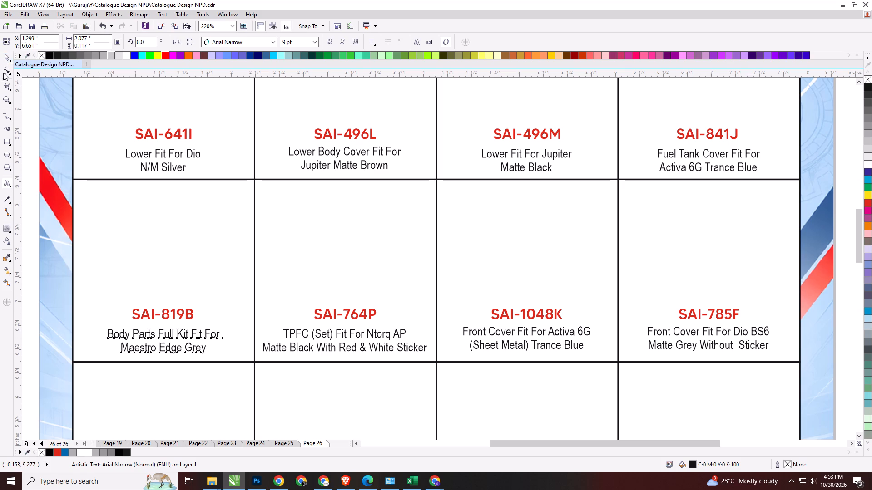
drag(32, 283, 248, 372)
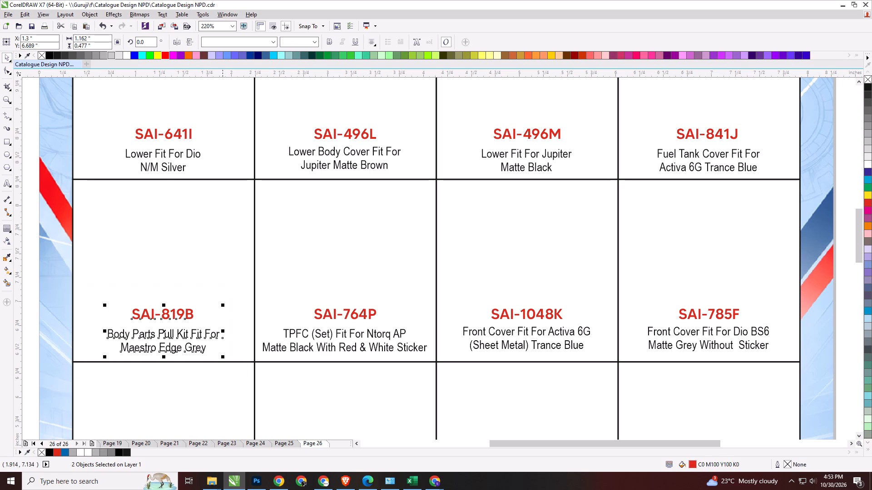
shift+click(223, 287)
key(c)
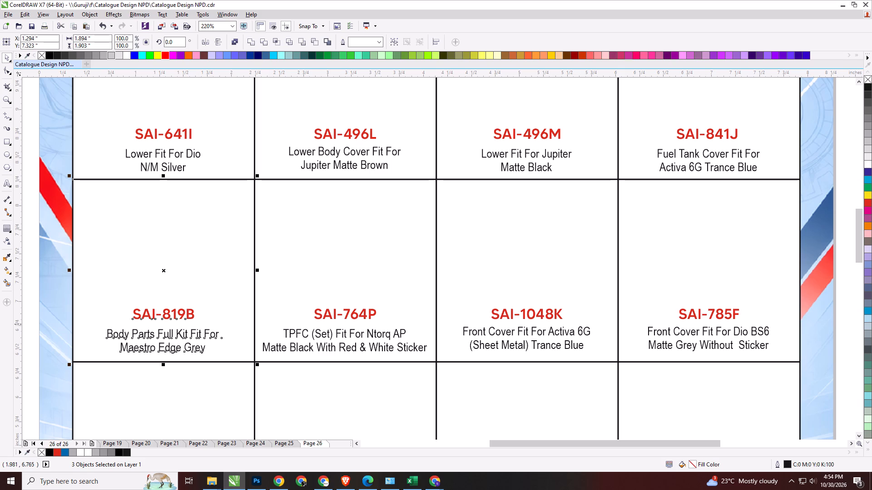
scroll(267, 306, down, 1)
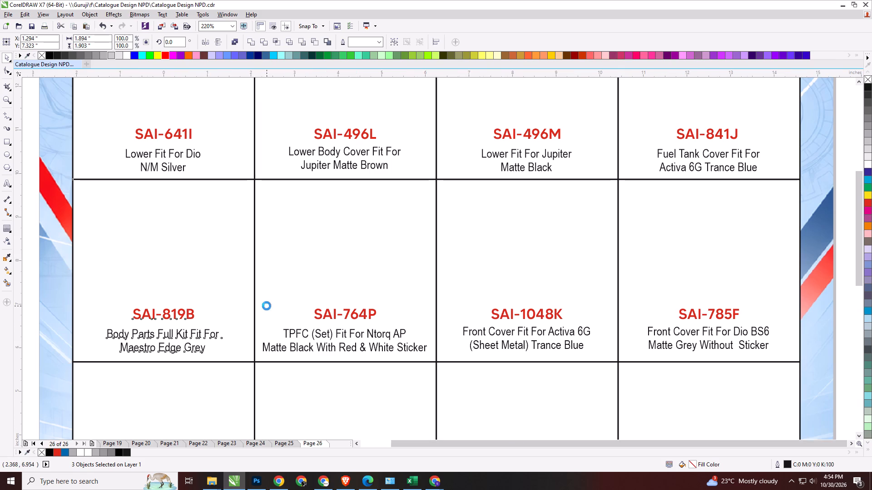
key(alt+Tab)
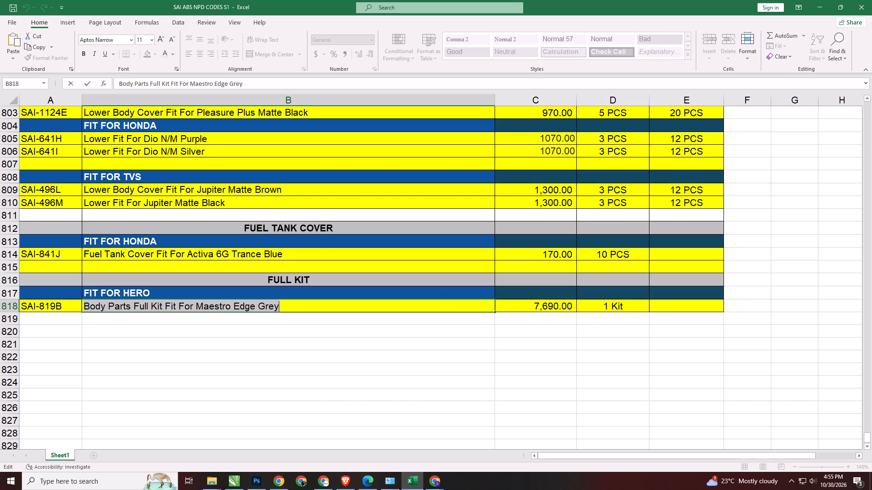
key(alt+Tab)
scroll(225, 330, up, 1)
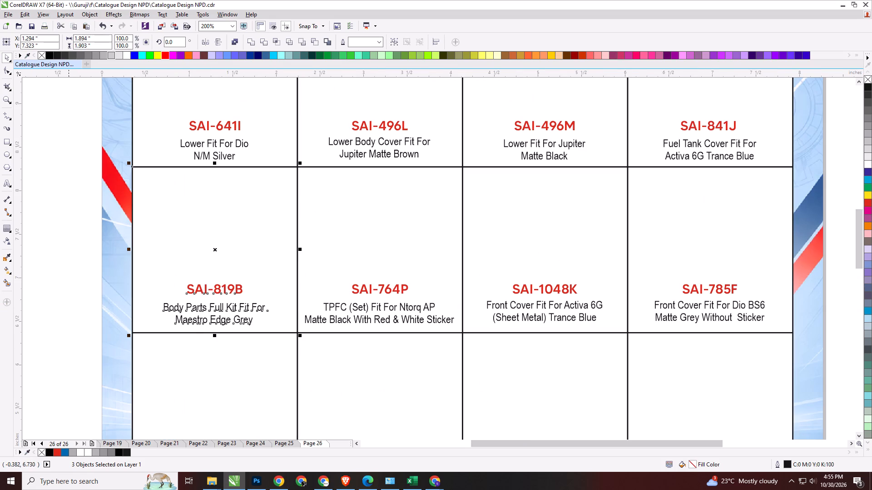
click(69, 300)
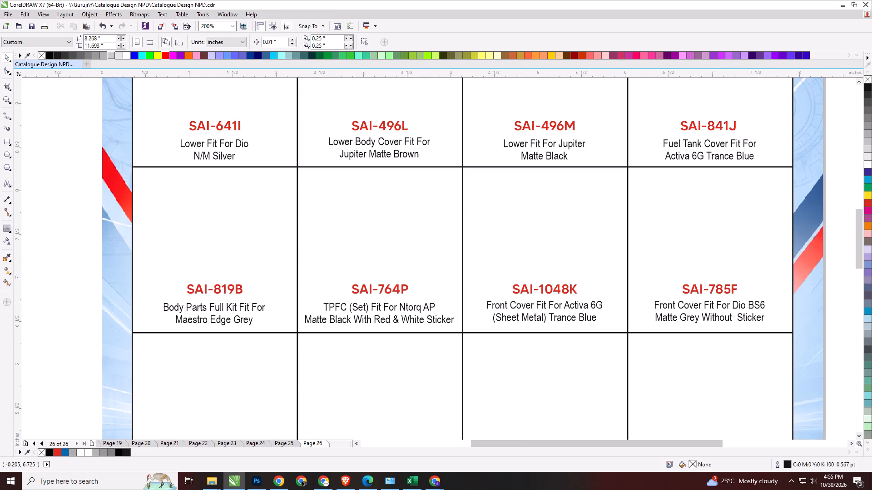
Delete the leftover fourth-column codes and descriptions below the first row: SAI-785F, SAI-716J, SAI-965E and SAI-641H.
scroll(358, 314, down, 2)
scroll(346, 317, up, 1)
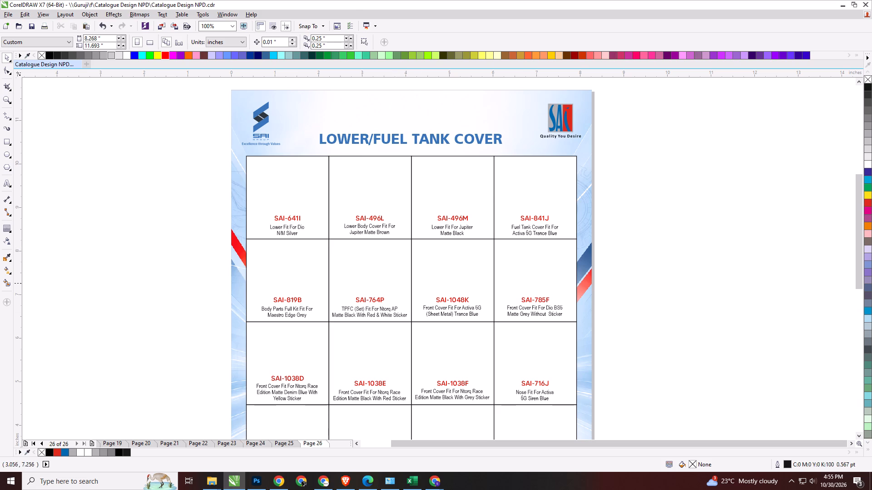
key(alt+Tab)
key(alt+Tab)
drag(621, 284, 330, 339)
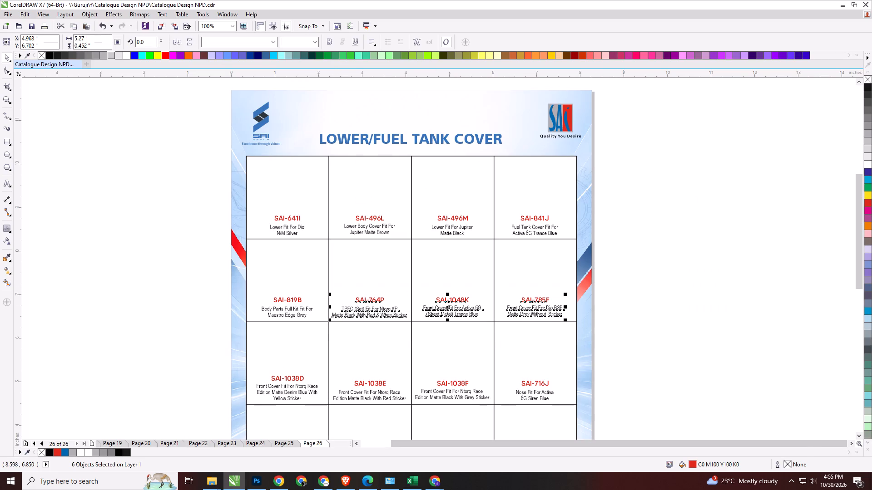
drag(861, 260, 856, 291)
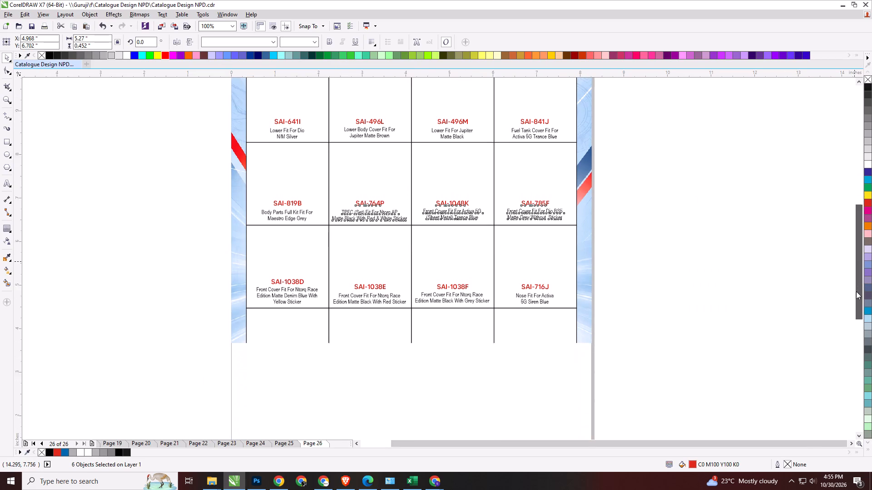
drag(856, 291, 856, 291)
drag(682, 185, 335, 304)
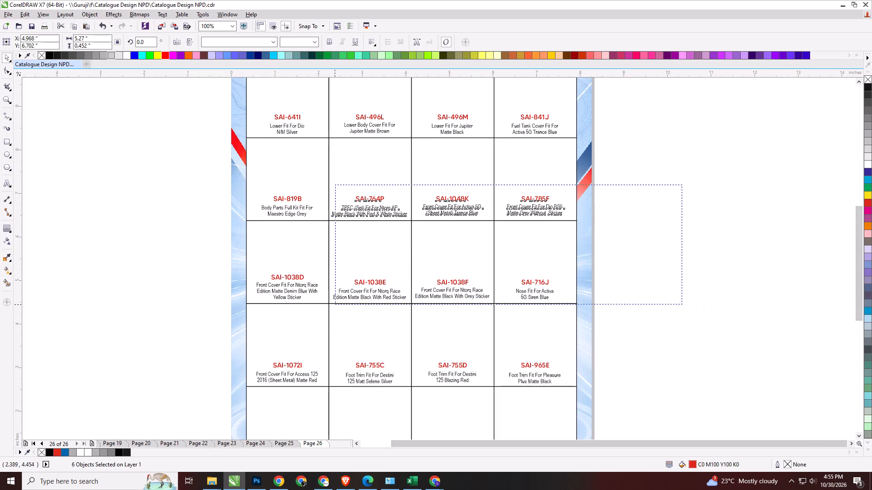
drag(335, 304, 337, 387)
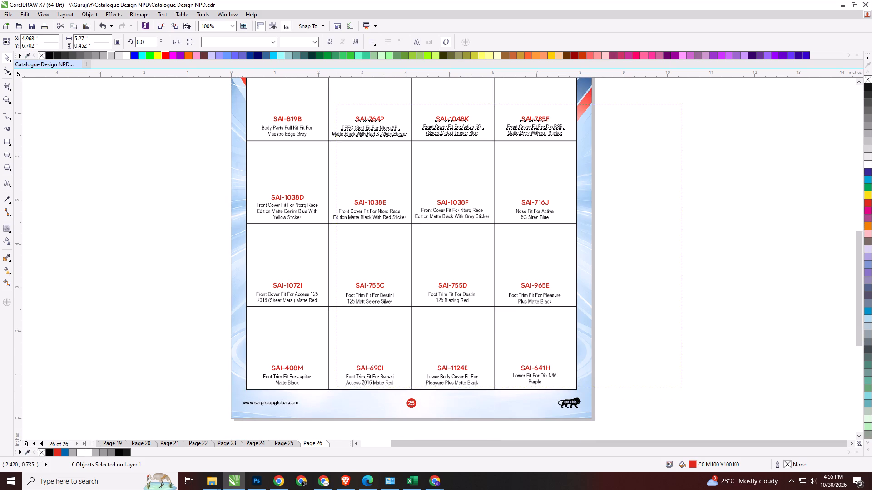
drag(337, 387, 367, 371)
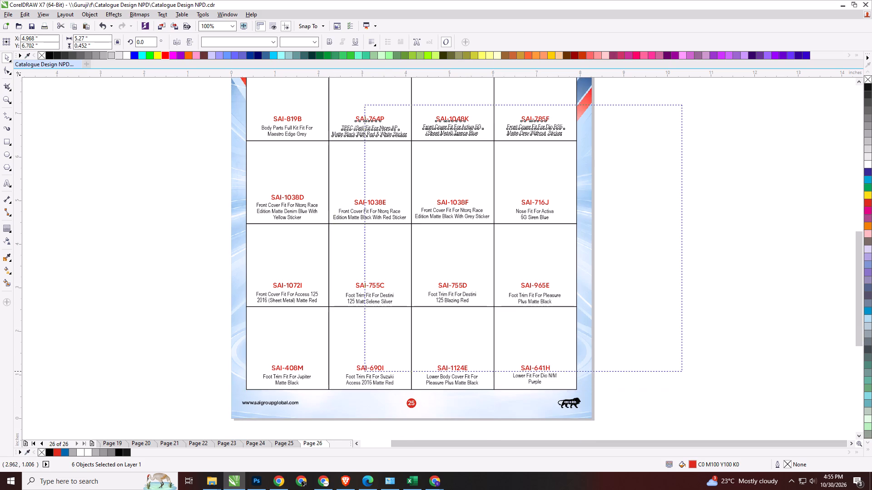
drag(367, 371, 502, 395)
key(Delete)
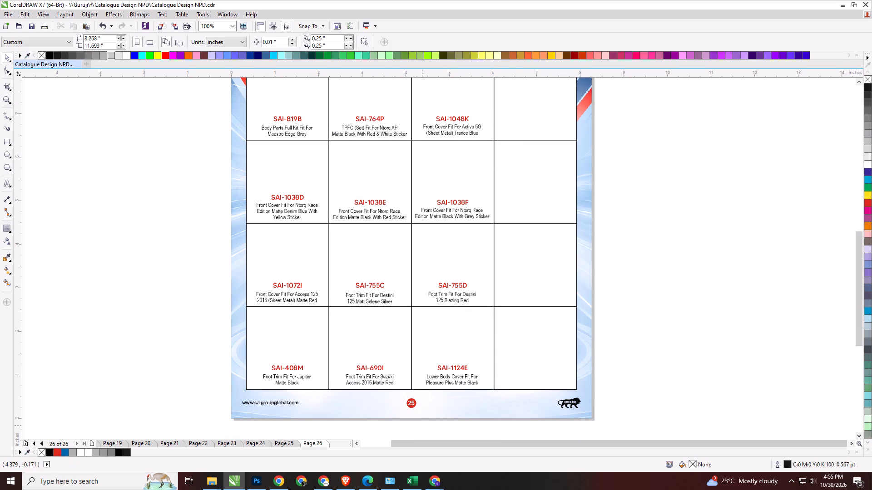
Delete the leftover third-column codes and descriptions below the first row: SAI-1048K, SAI-1038F, SAI-755D and SAI-1124E.
drag(421, 426, 483, 92)
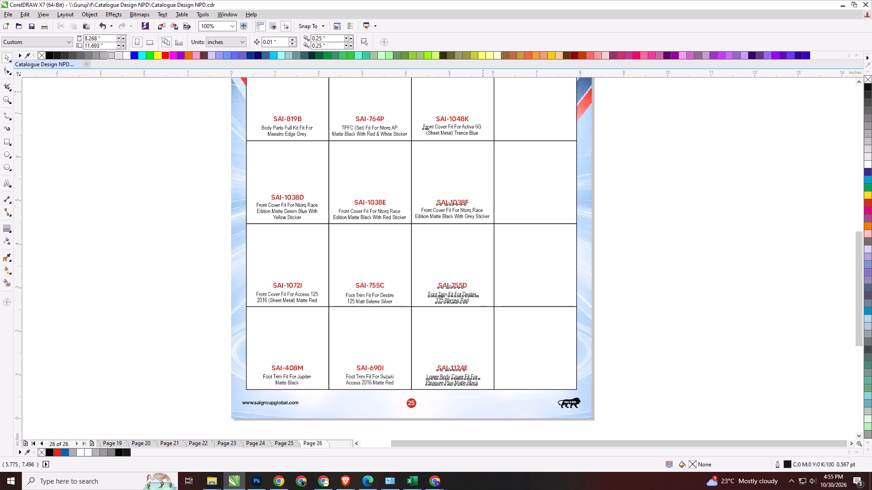
key(Delete)
click(456, 212)
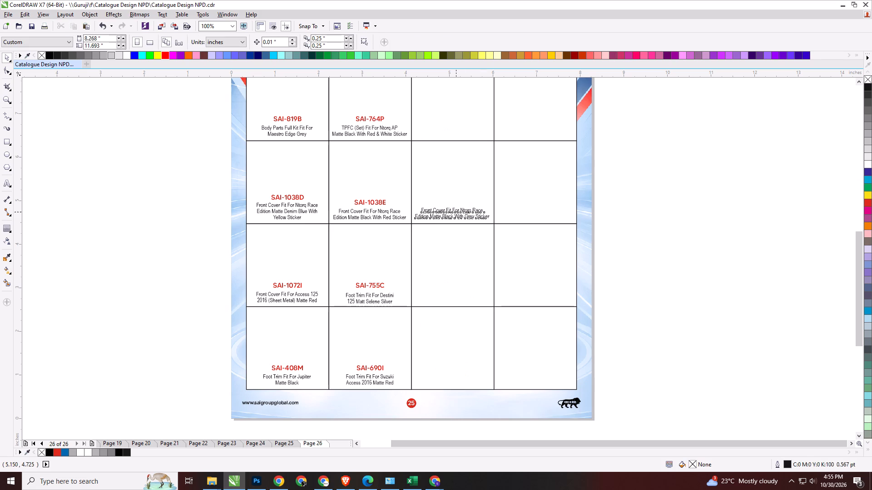
key(Delete)
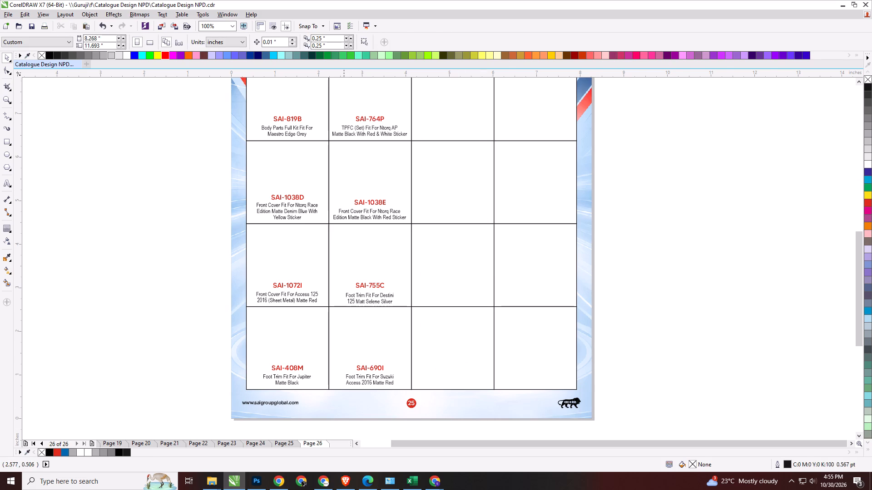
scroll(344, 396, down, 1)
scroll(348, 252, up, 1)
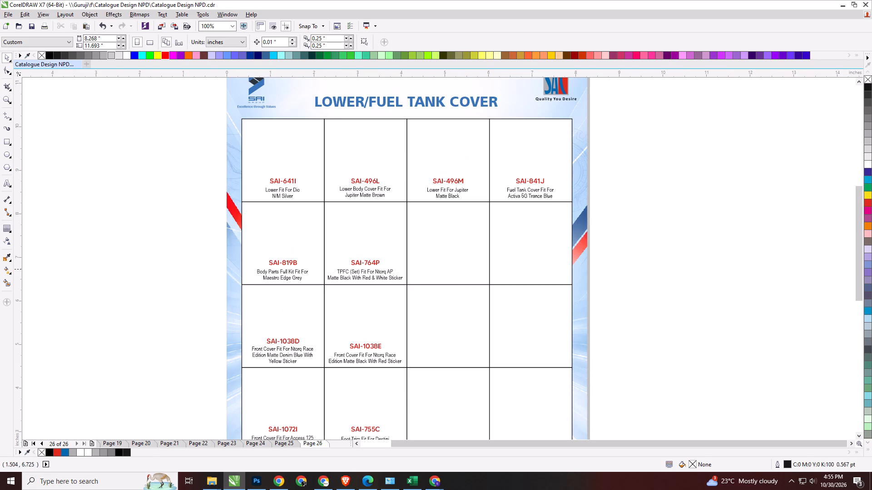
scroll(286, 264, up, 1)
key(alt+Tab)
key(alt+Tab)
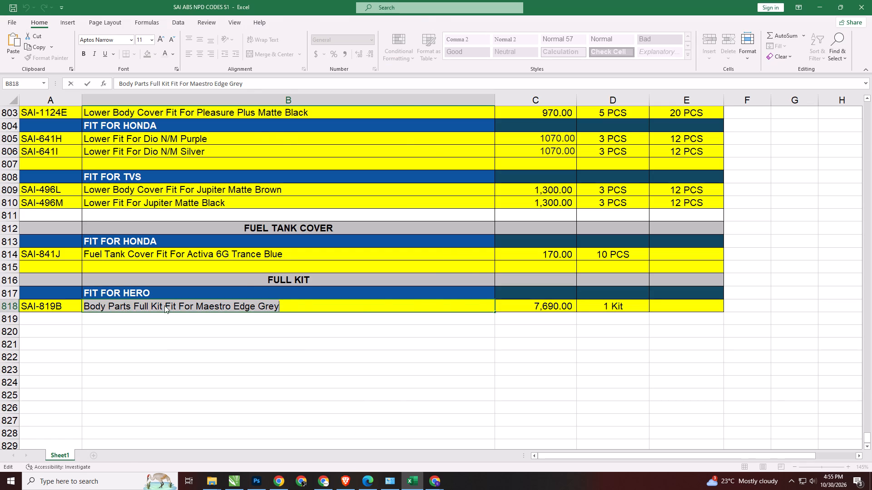
Delete the leftover second-column codes and descriptions in the four rows below the first row.
scroll(346, 247, down, 2)
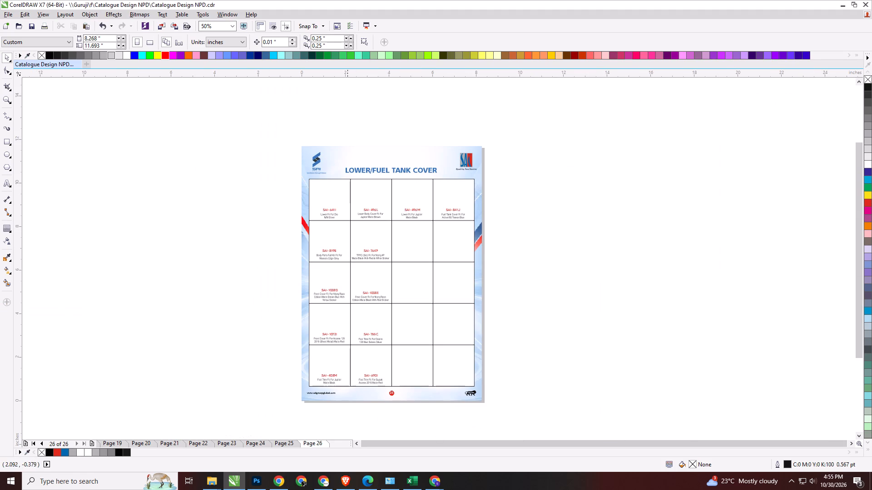
drag(353, 410, 391, 228)
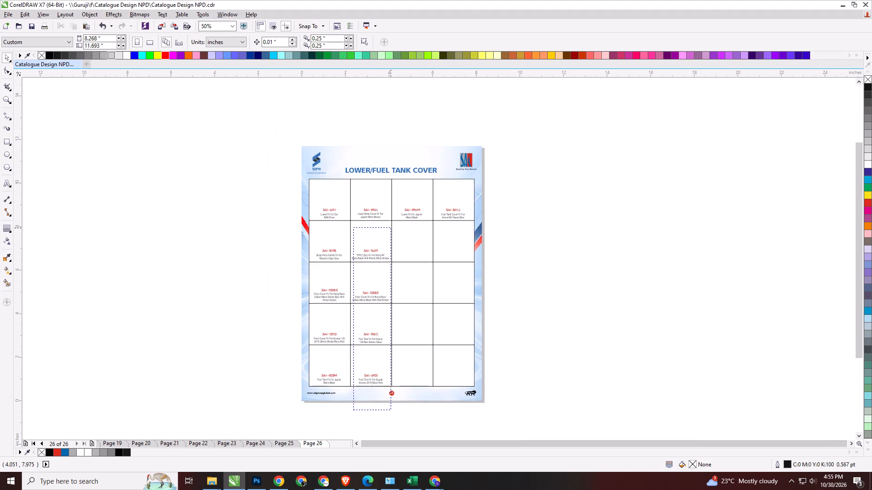
drag(391, 228, 393, 238)
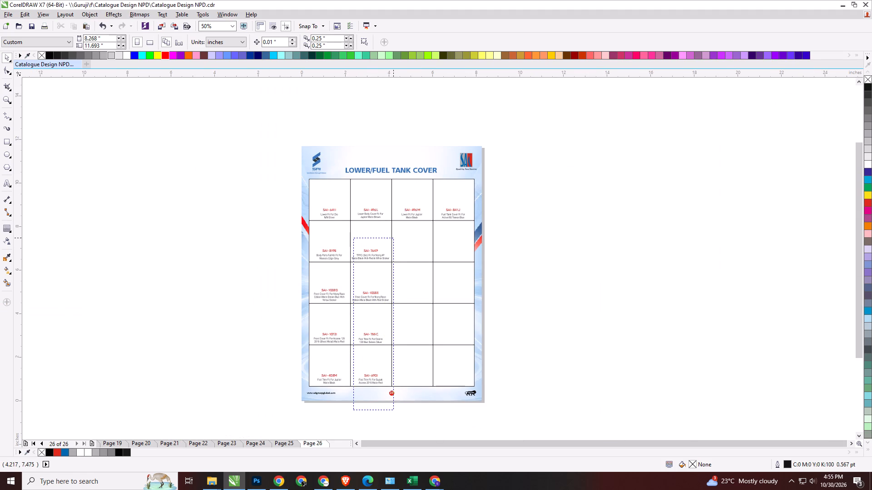
drag(393, 238, 389, 239)
key(Delete)
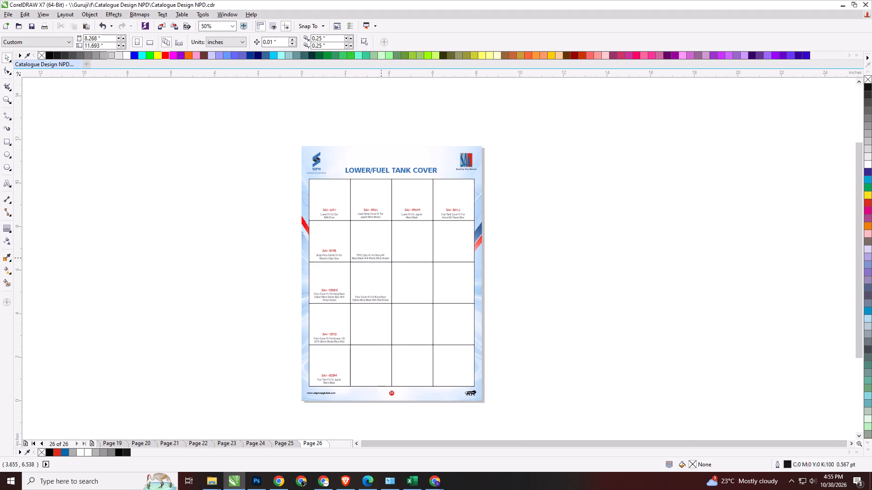
click(381, 257)
key(Delete)
click(374, 298)
key(Delete)
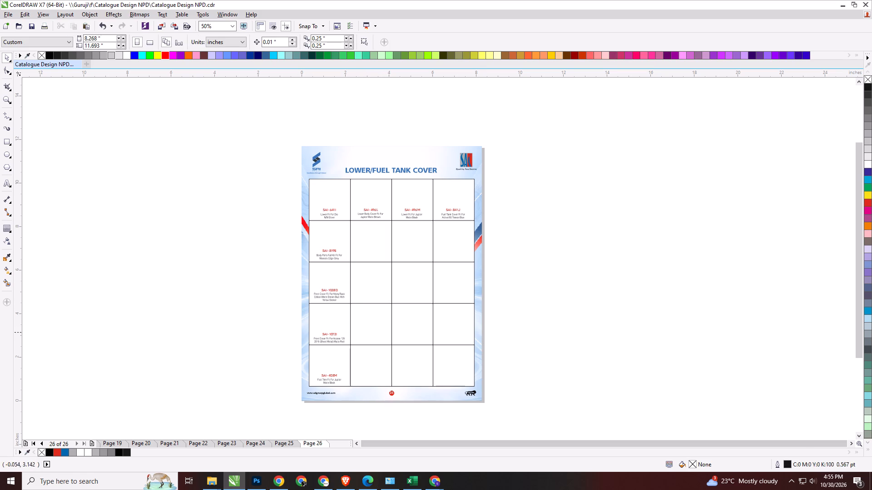
Delete the leftover first-column codes and descriptions in the three rows below SAI-819B and clear the selection.
drag(297, 279, 344, 390)
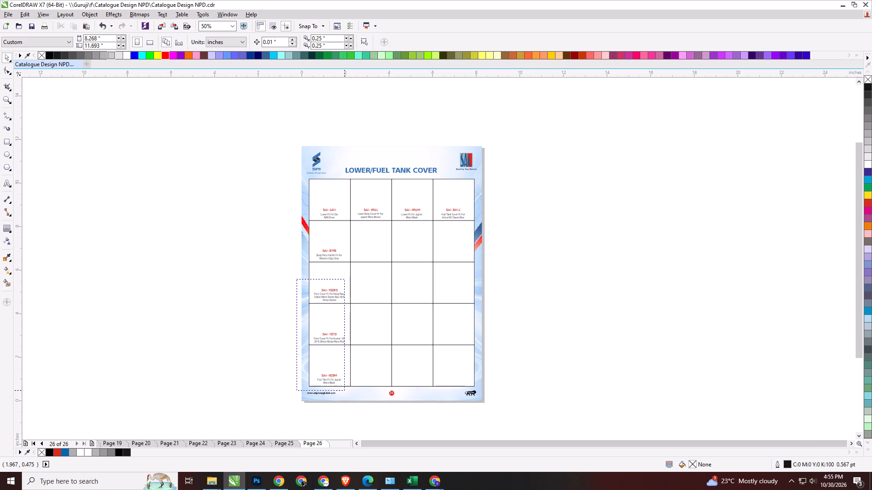
drag(344, 390, 349, 387)
key(Delete)
click(278, 324)
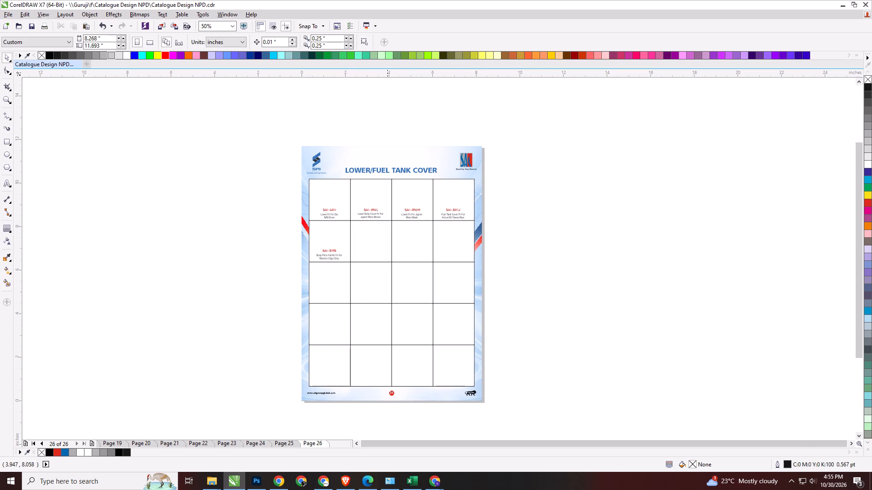
Save the catalogue document.
key(ctrl+s)
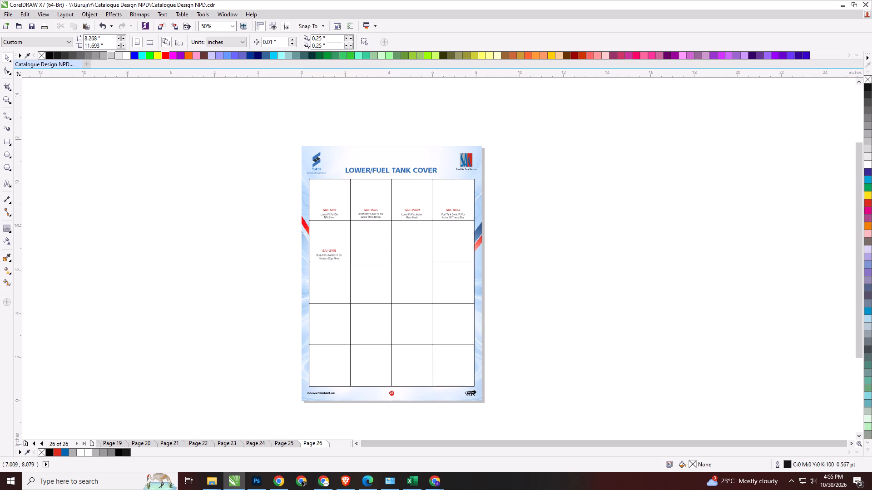
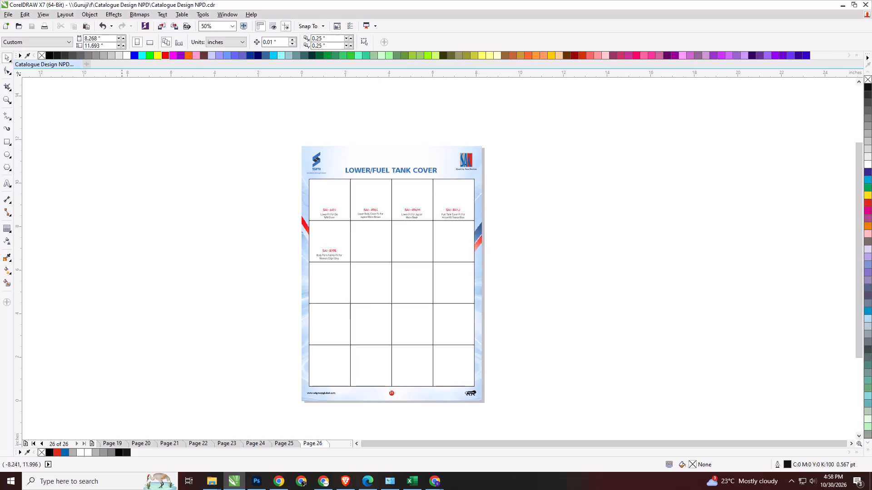
Check pages 25 and 26 of the catalogue, fit page 26 in view and save the document.
click(143, 162)
key(ctrl+s)
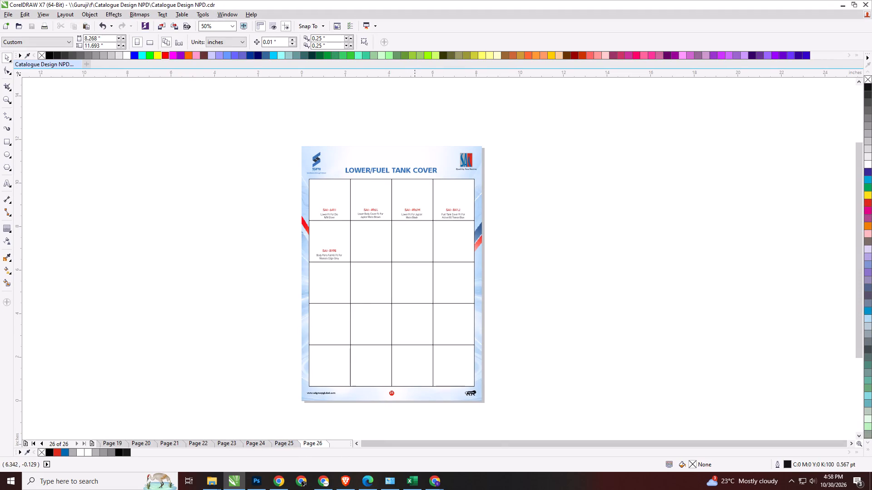
scroll(401, 409, up, 2)
scroll(387, 358, down, 1)
click(285, 445)
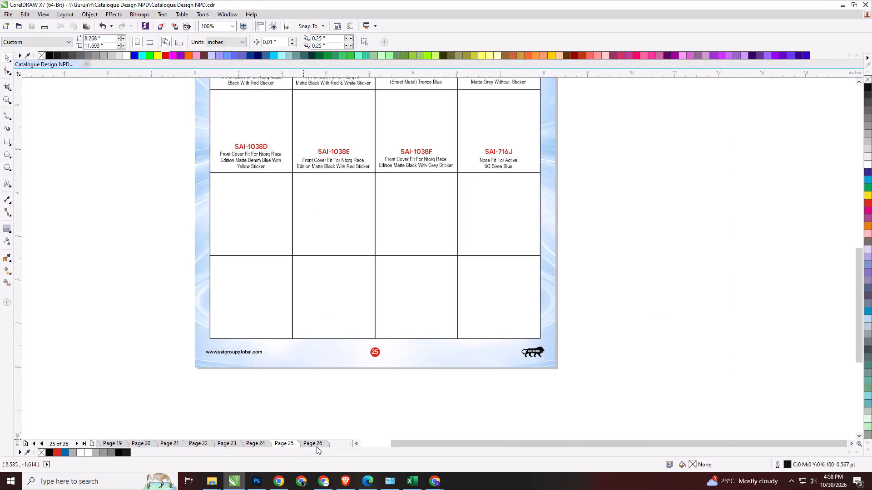
click(317, 446)
click(619, 360)
key(F4)
click(632, 330)
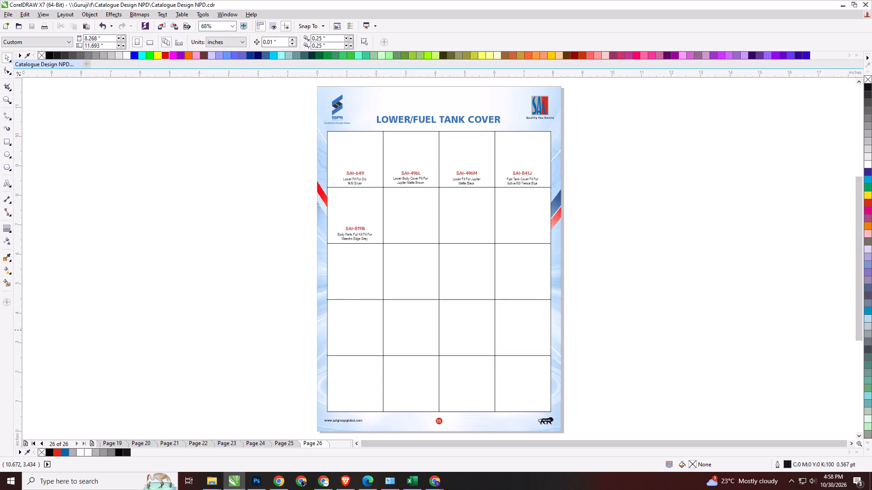
key(ctrl+s)
Close the Catalogue Design NPD document.
drag(729, 141, 721, 142)
click(76, 63)
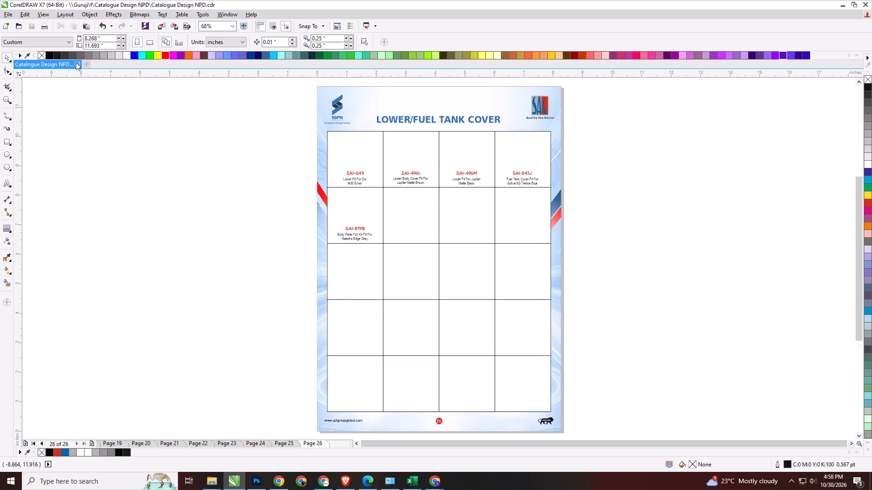
Minimize the open CorelDRAW, Excel, Brave and File Explorer windows to reach the desktop.
click(843, 5)
click(823, 5)
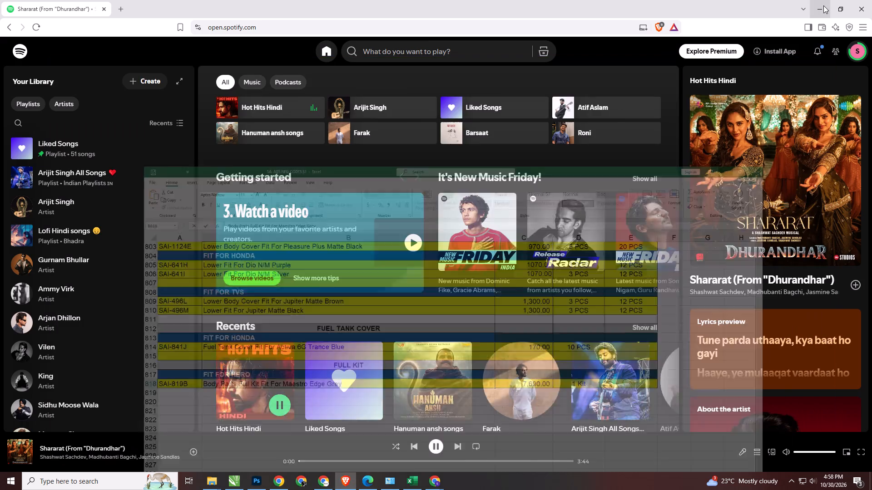
click(823, 5)
click(823, 5)
click(683, 176)
Look at the DESIGN folder's artwork in the Downloads window and minimize that window.
key(alt+Tab)
key(alt+Tab)
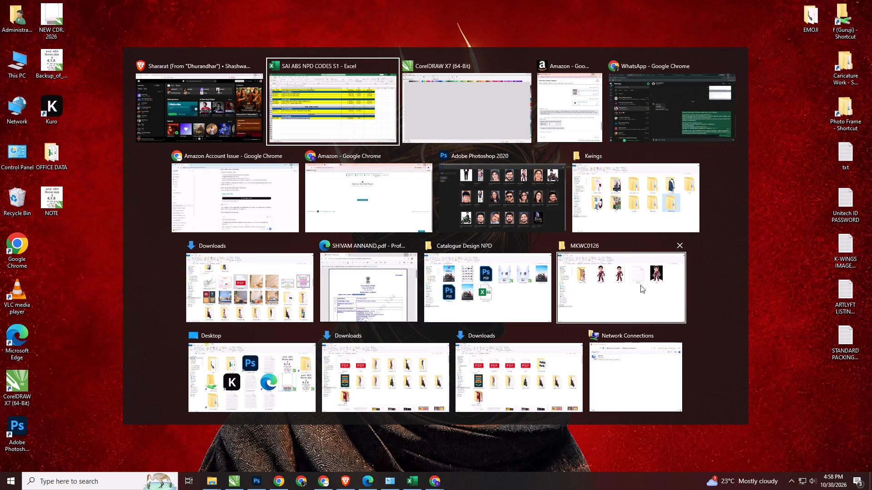
alt+click(504, 377)
click(376, 356)
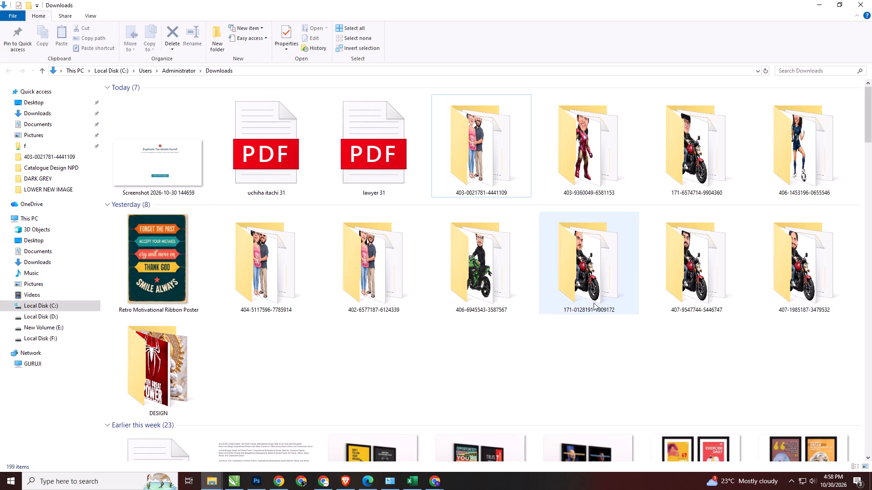
double_click(175, 364)
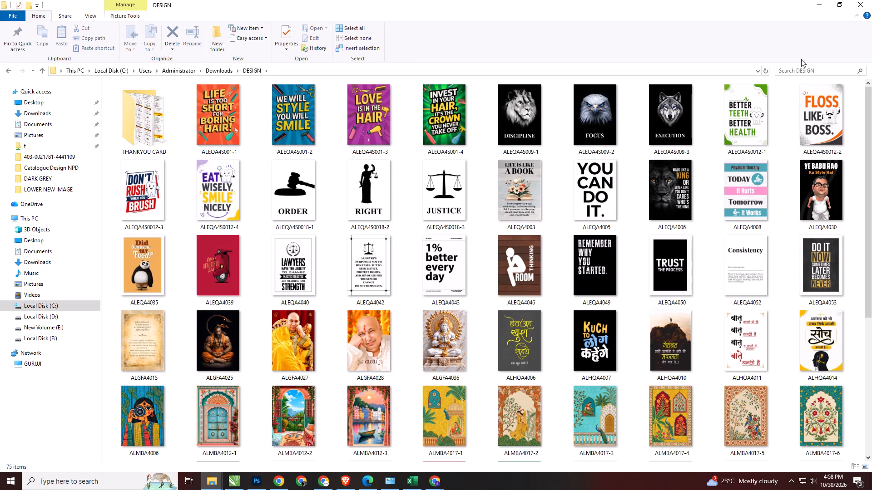
click(813, 0)
click(762, 116)
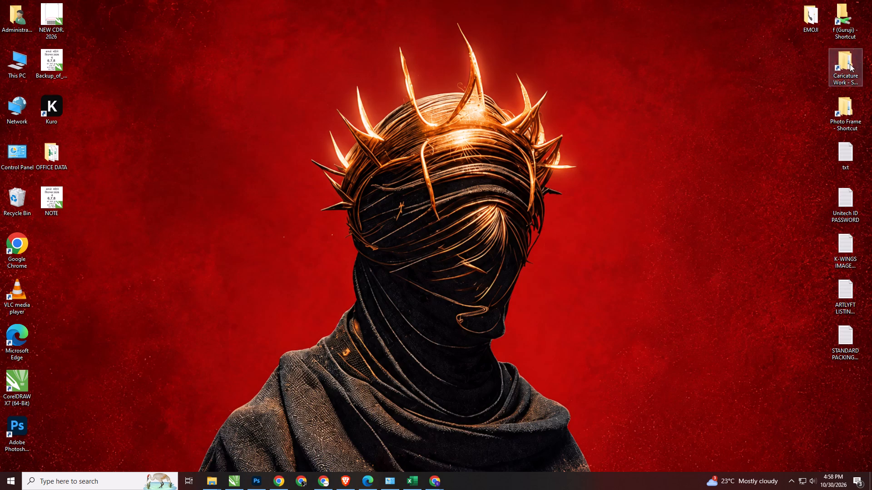
From the Kwings Explorer window, go to Desktop, follow the Photo Frame shortcut and open the Madhubani Arts Frame folder.
key(alt+Tab)
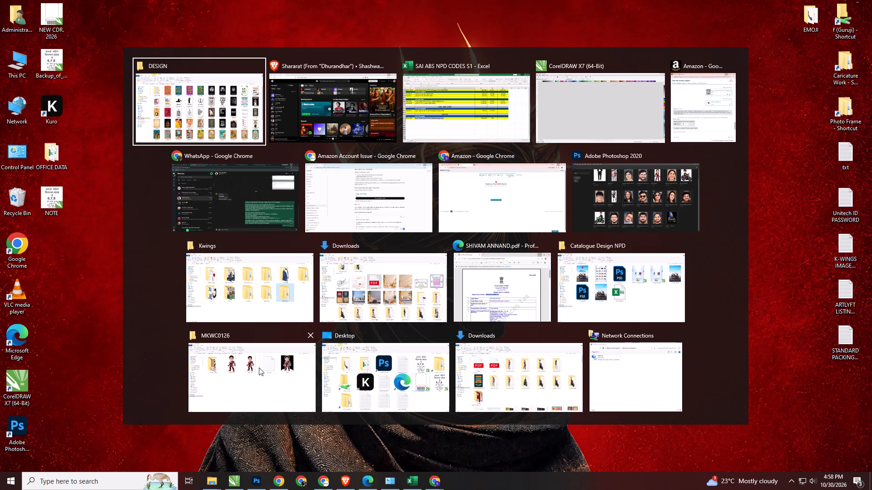
alt+click(287, 304)
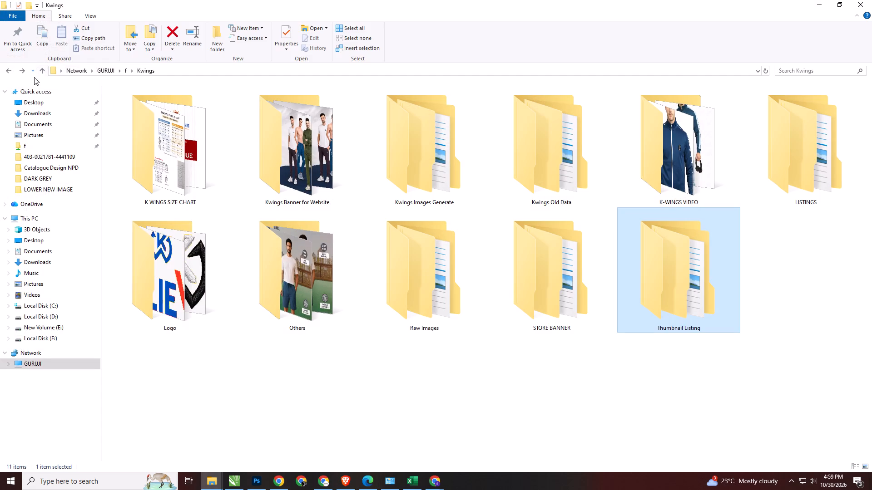
click(28, 102)
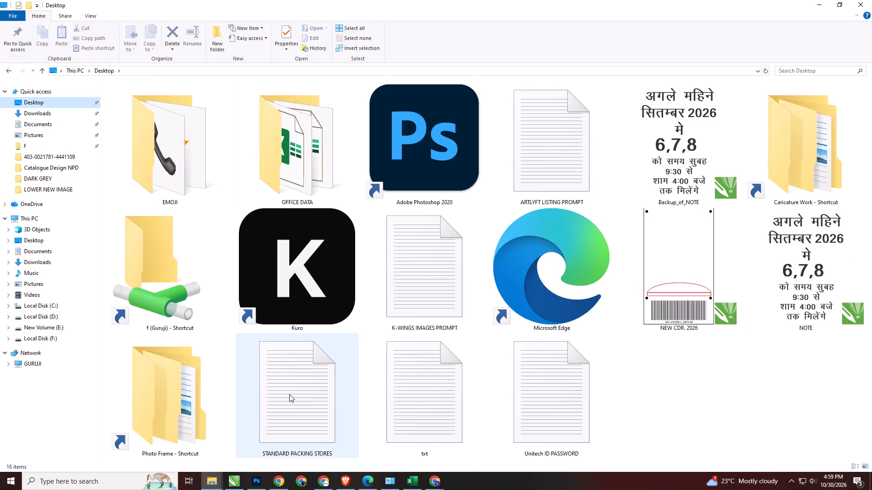
double_click(163, 415)
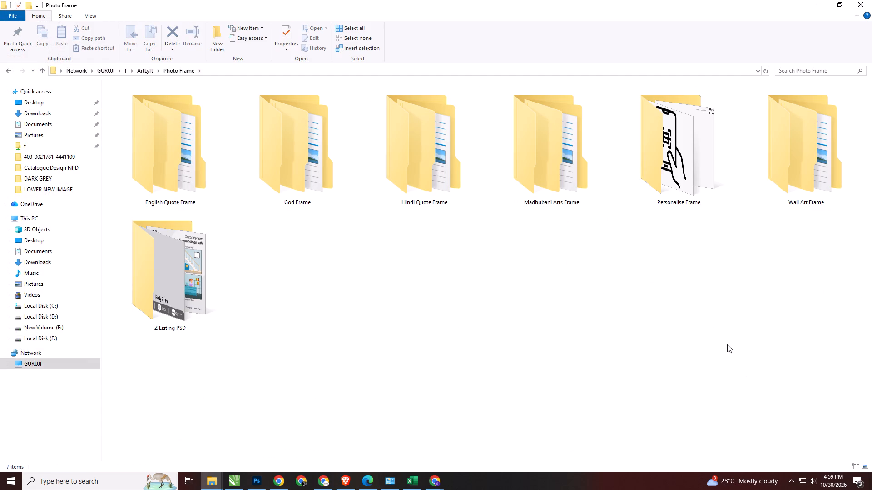
click(727, 344)
double_click(566, 167)
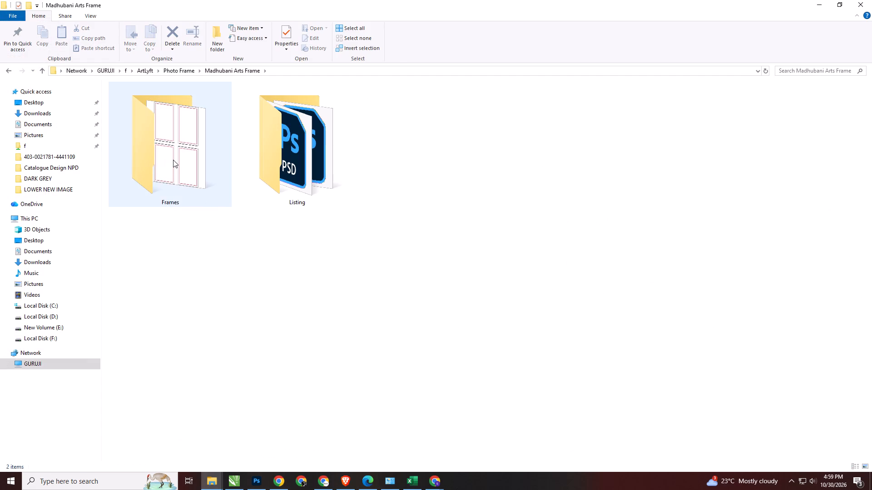
Open the Frames folder inside Madhubani Arts Frame and switch to the DESIGN folder window.
double_click(173, 160)
key(alt+Tab)
alt+click(382, 127)
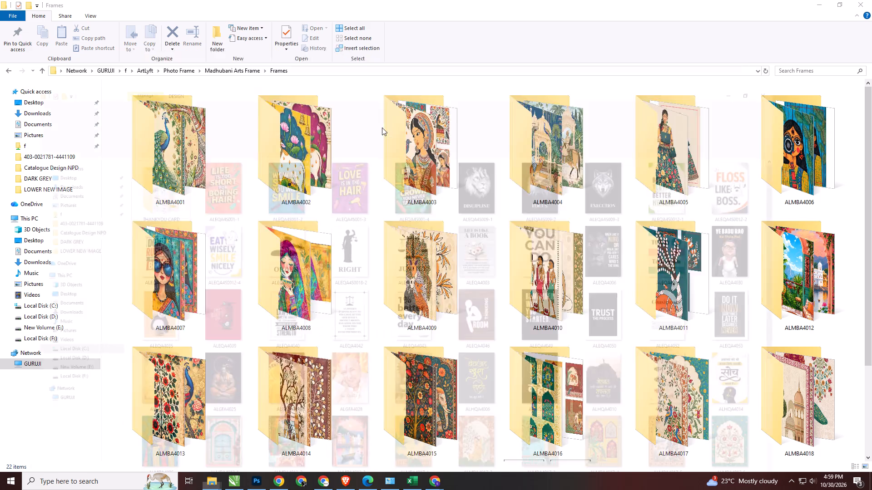
Switch to Spotify in Brave, start playback, skip to the next track and minimize the browser.
key(alt+Tab)
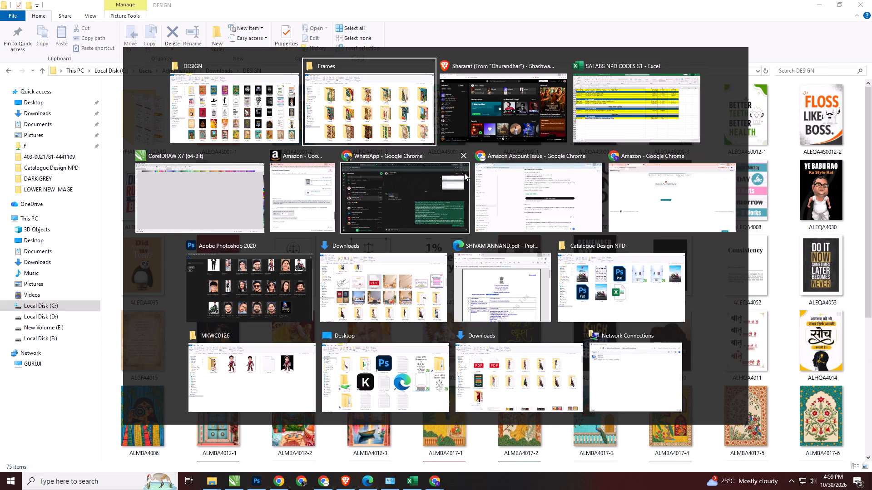
alt+click(498, 103)
click(438, 443)
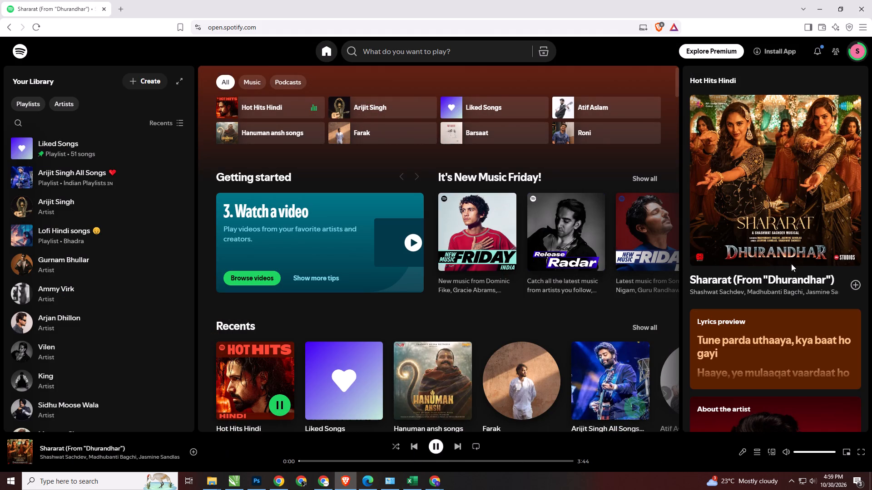
scroll(786, 253, down, 3)
click(453, 447)
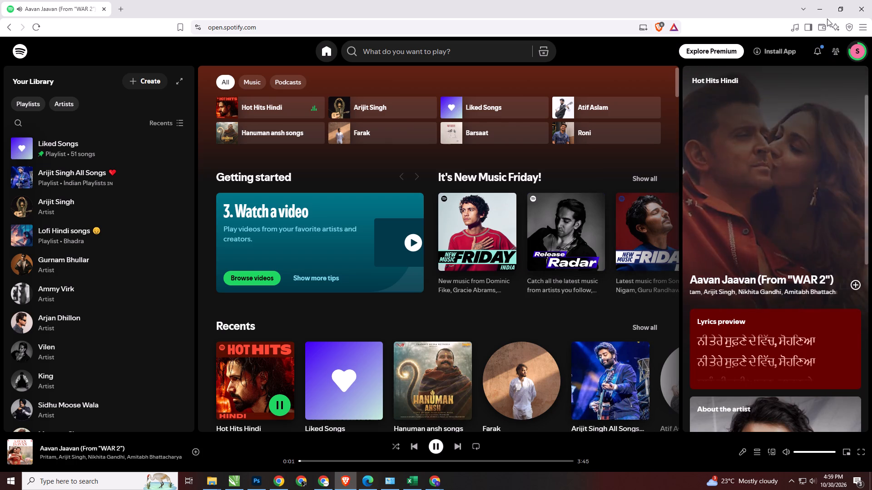
click(824, 7)
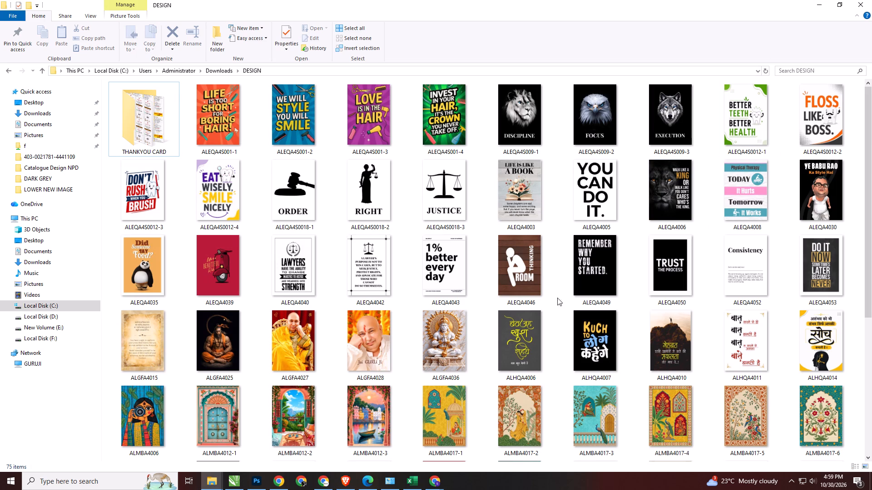
Switch from the DESIGN folder window back to the Frames folder window.
key(alt+Tab)
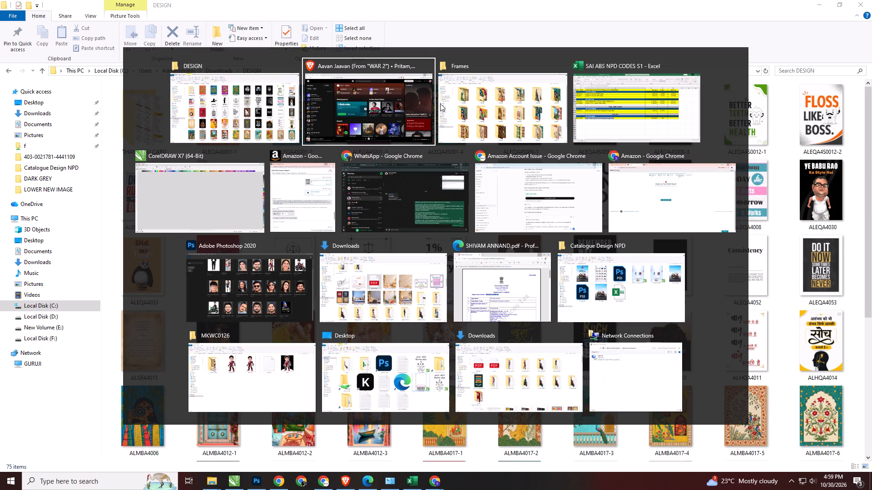